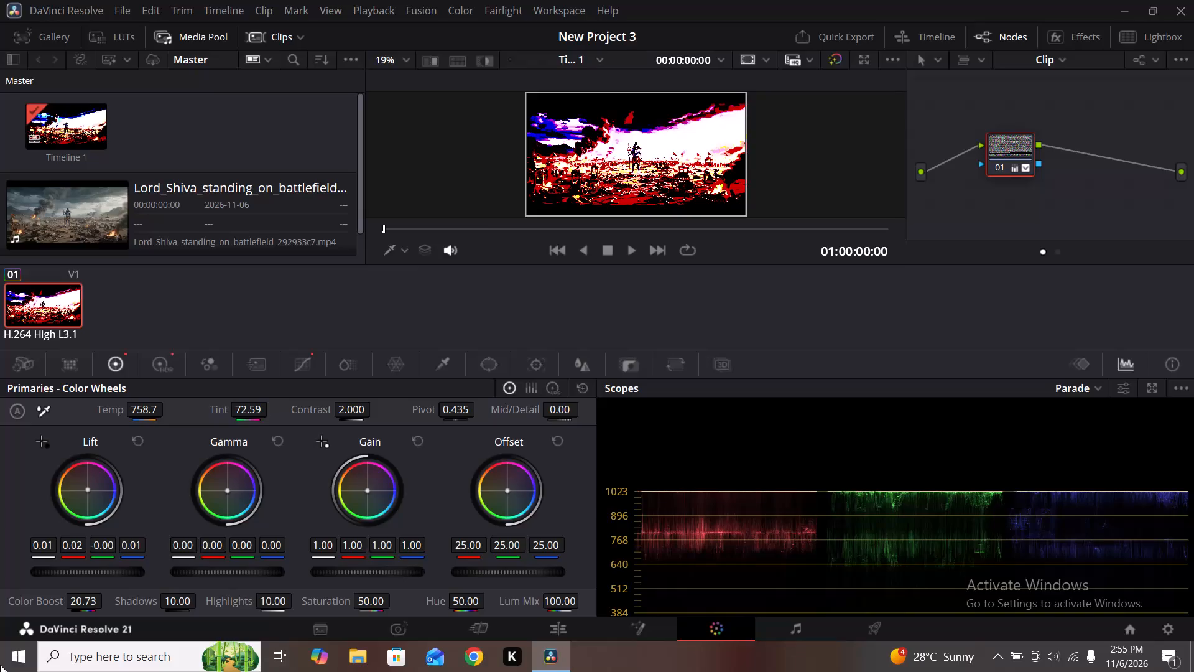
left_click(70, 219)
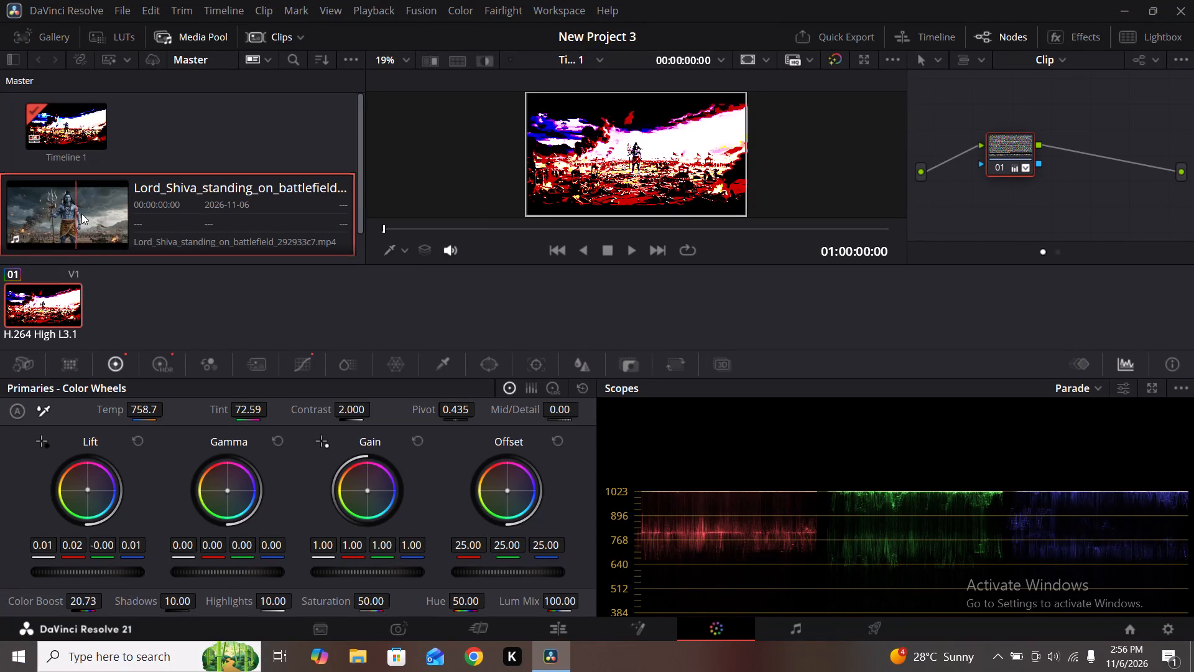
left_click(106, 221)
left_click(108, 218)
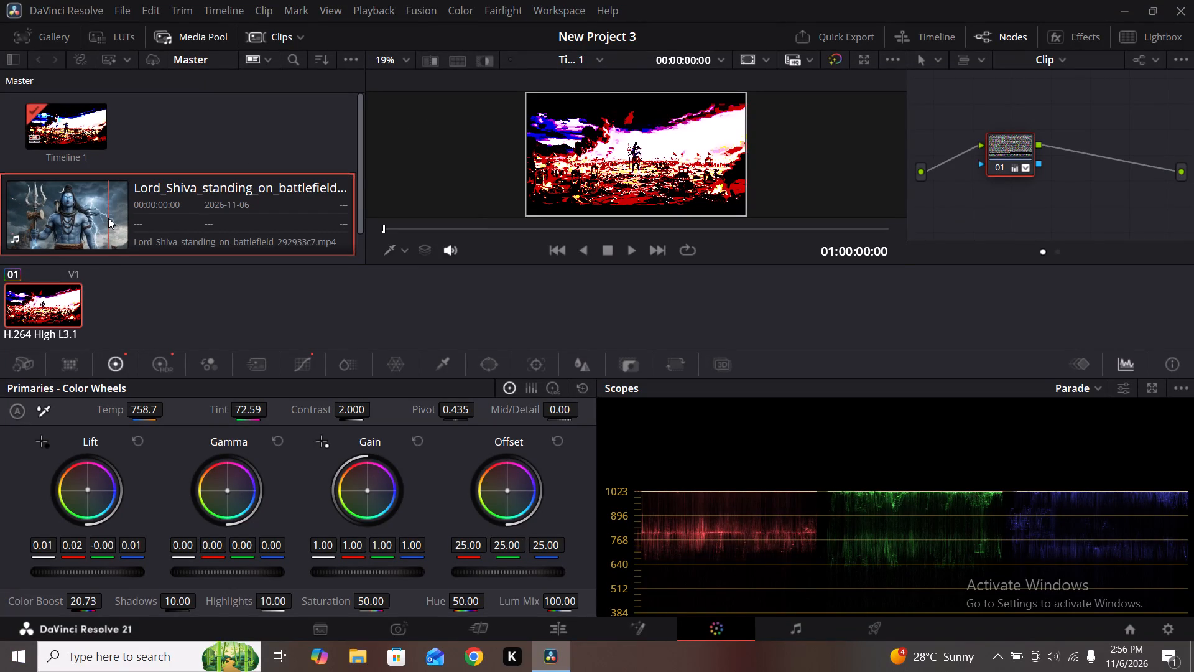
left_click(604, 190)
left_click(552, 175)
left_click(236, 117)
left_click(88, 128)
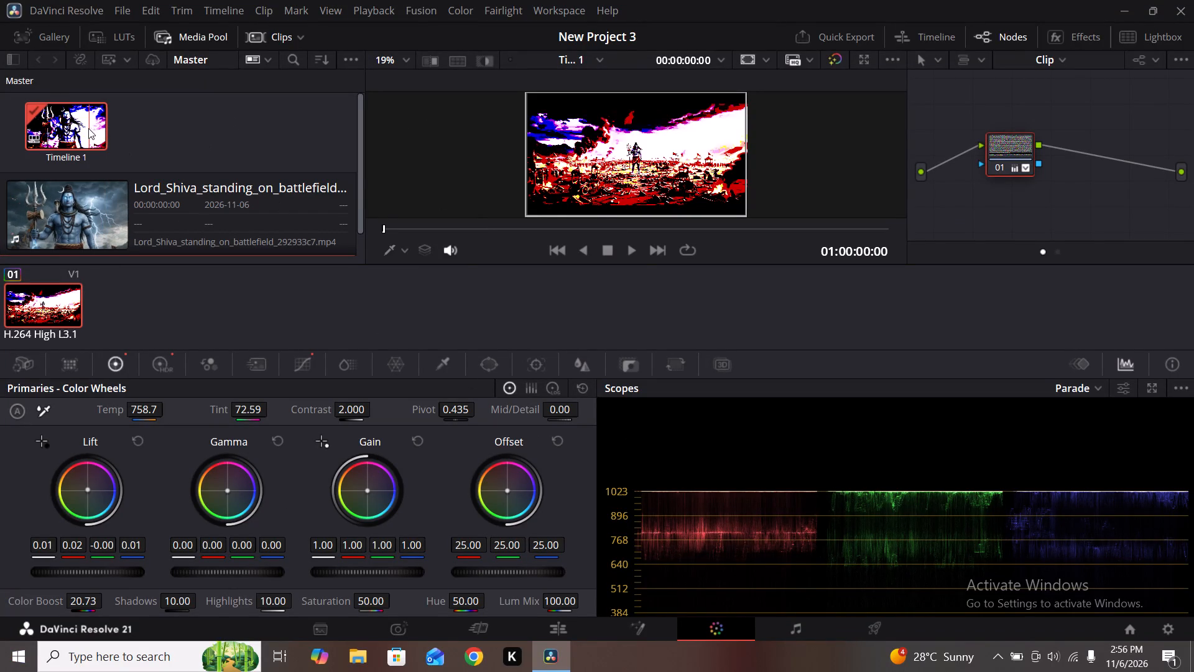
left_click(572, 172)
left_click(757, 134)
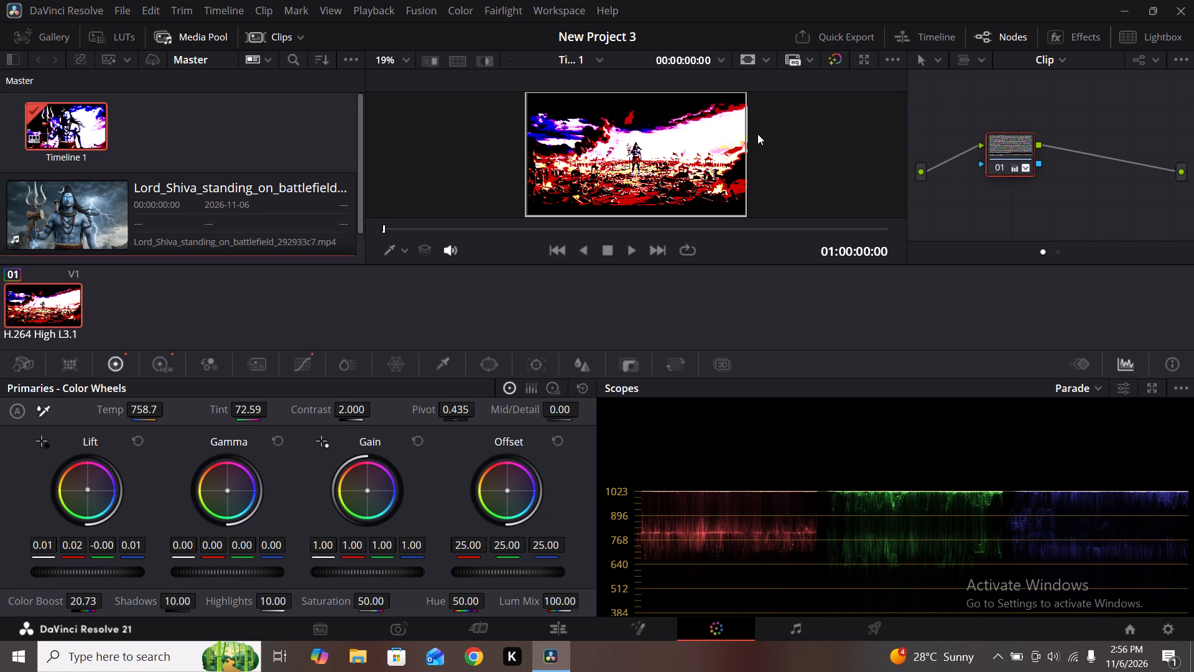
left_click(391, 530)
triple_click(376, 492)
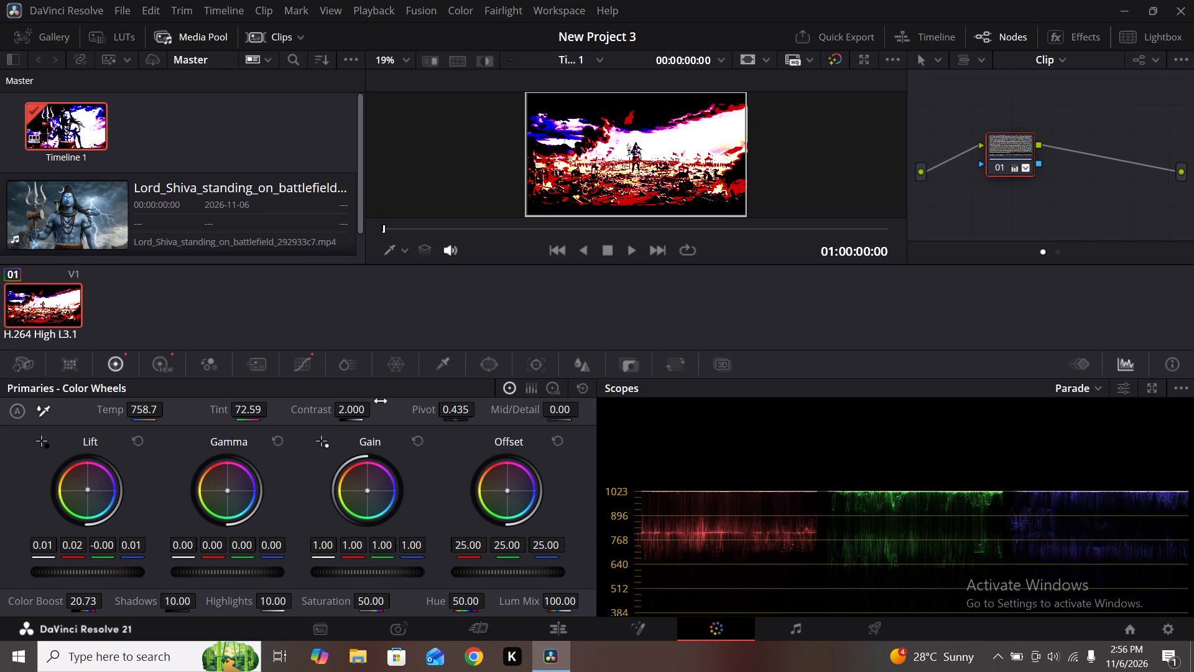
Adjust the clip's Offset colour balance and master level to about red 26.54, green 29.10 and blue 25.61.
left_click_drag(512, 470, 512, 464)
left_click_drag(509, 485, 518, 497)
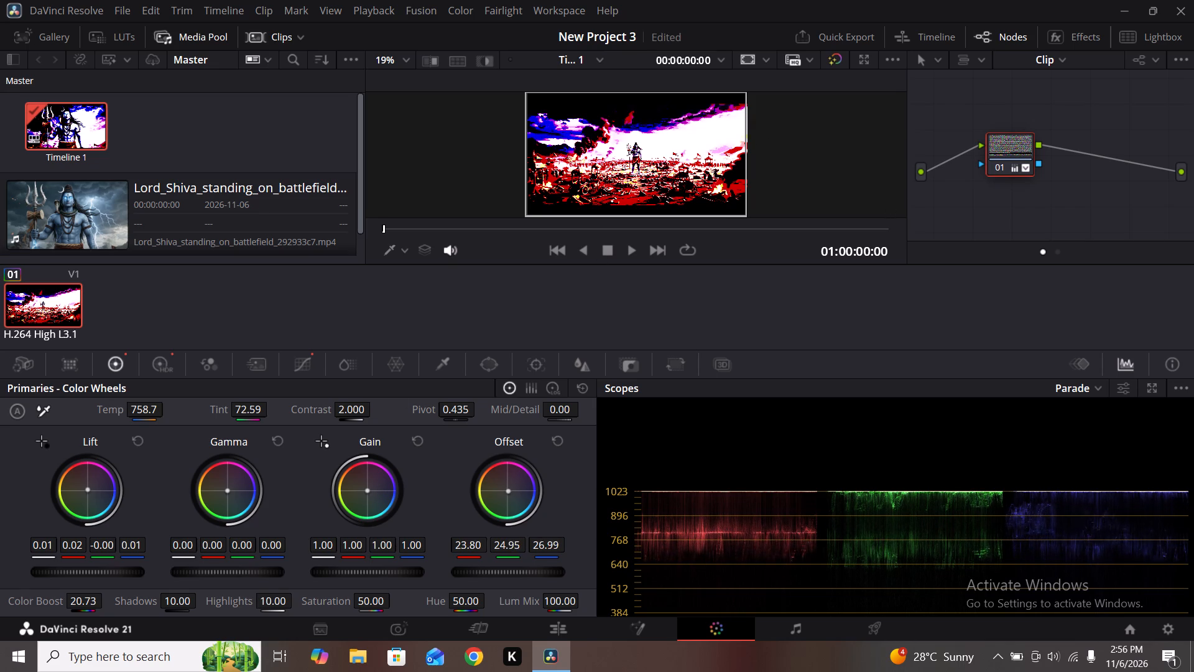
left_click_drag(518, 497, 350, 520)
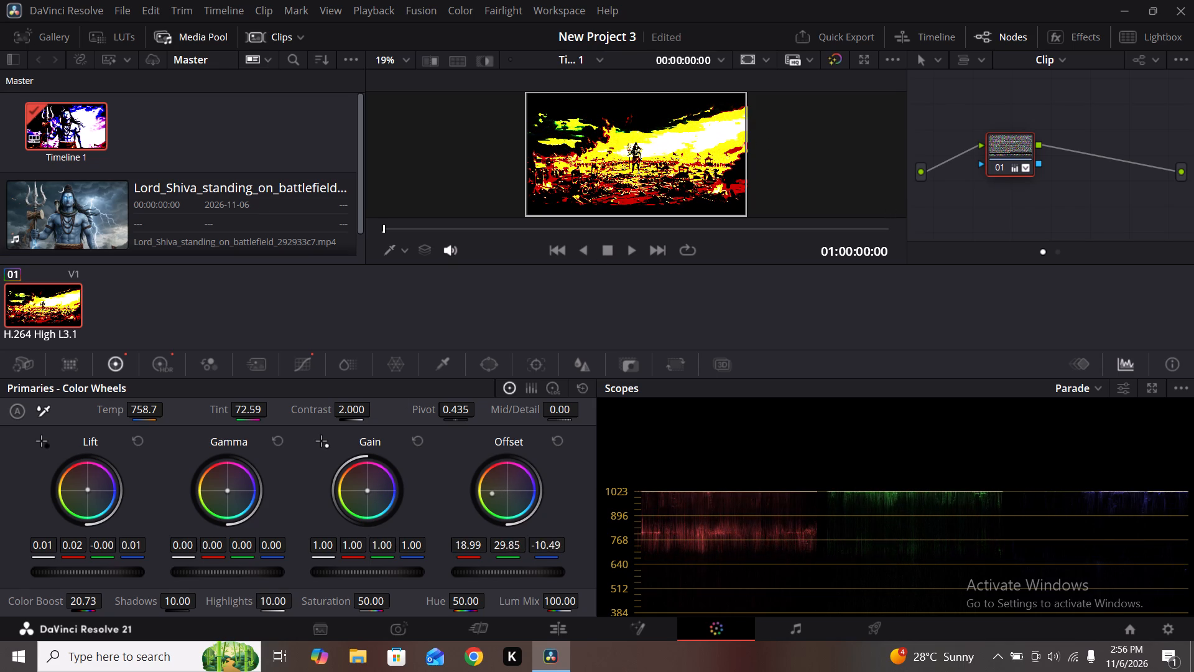
left_click_drag(350, 520, 213, 534)
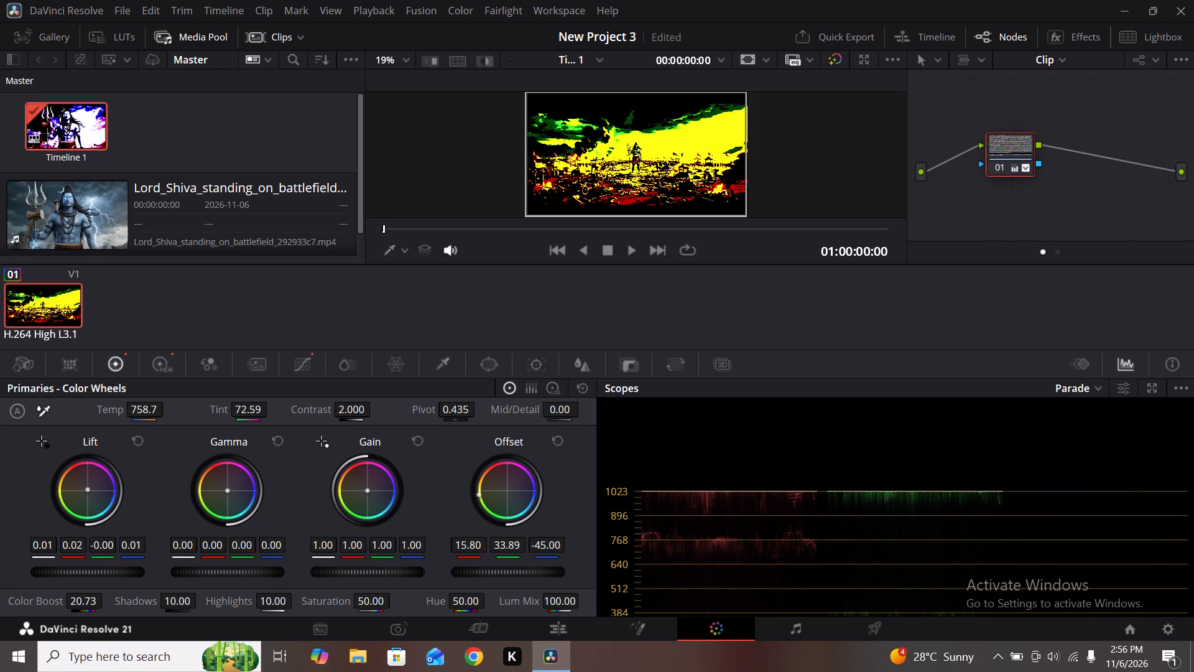
left_click_drag(213, 534, 435, 511)
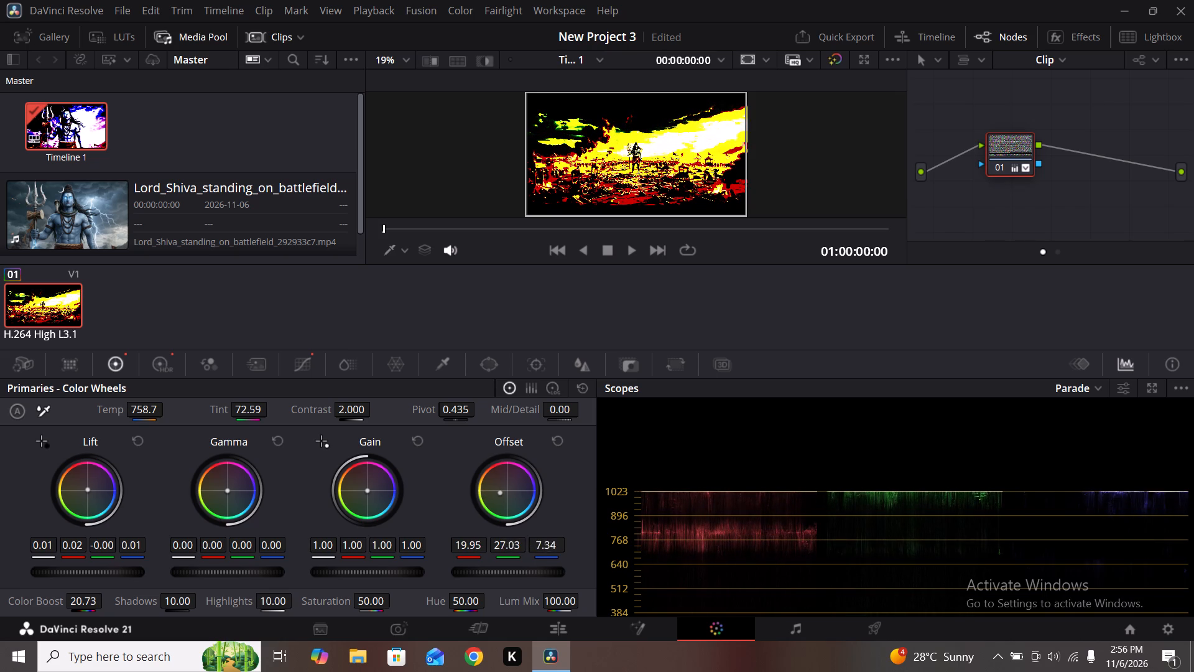
left_click_drag(435, 511, 488, 503)
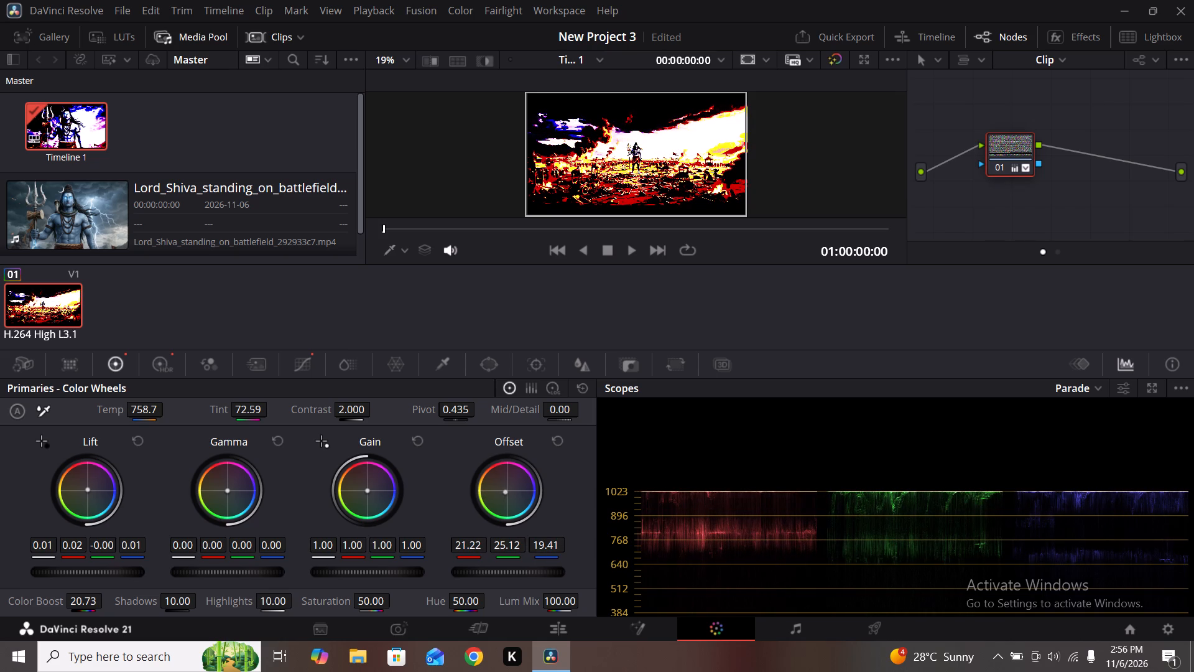
left_click_drag(488, 503, 496, 498)
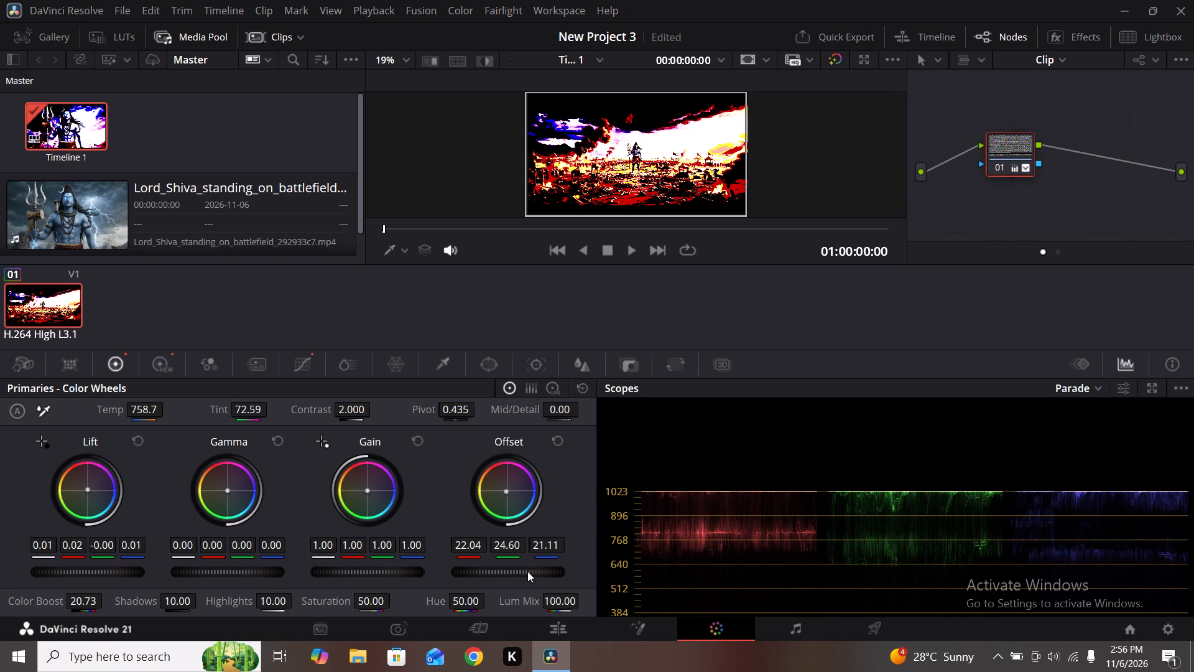
left_click_drag(527, 571, 516, 572)
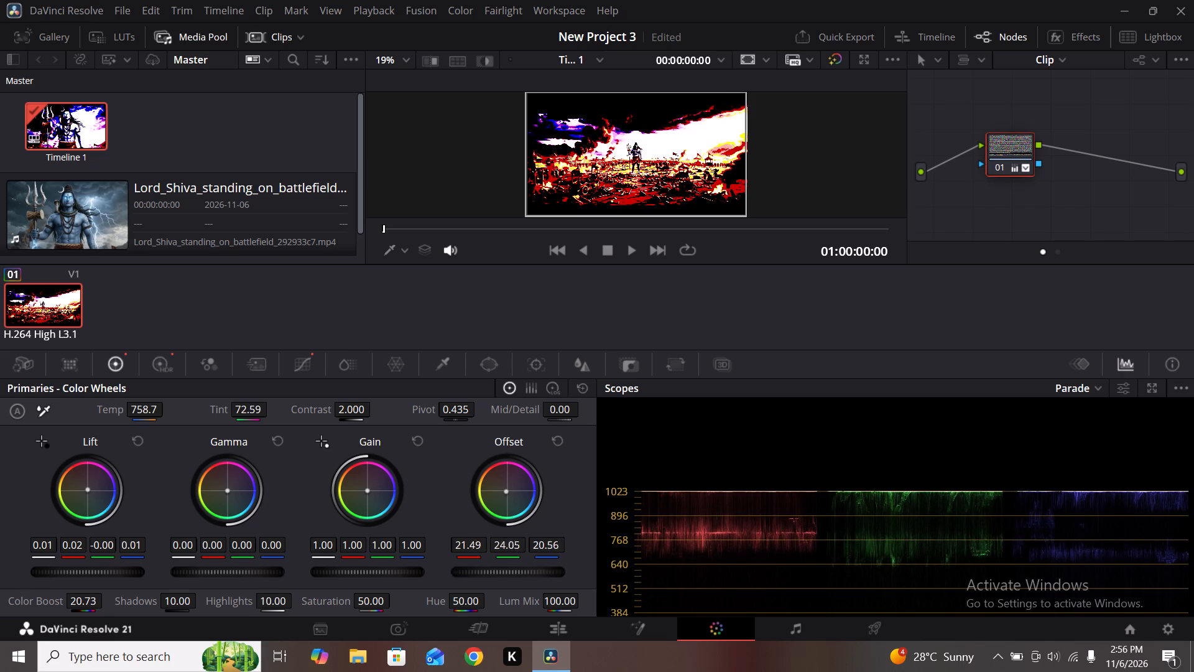
left_click_drag(516, 572, 632, 561)
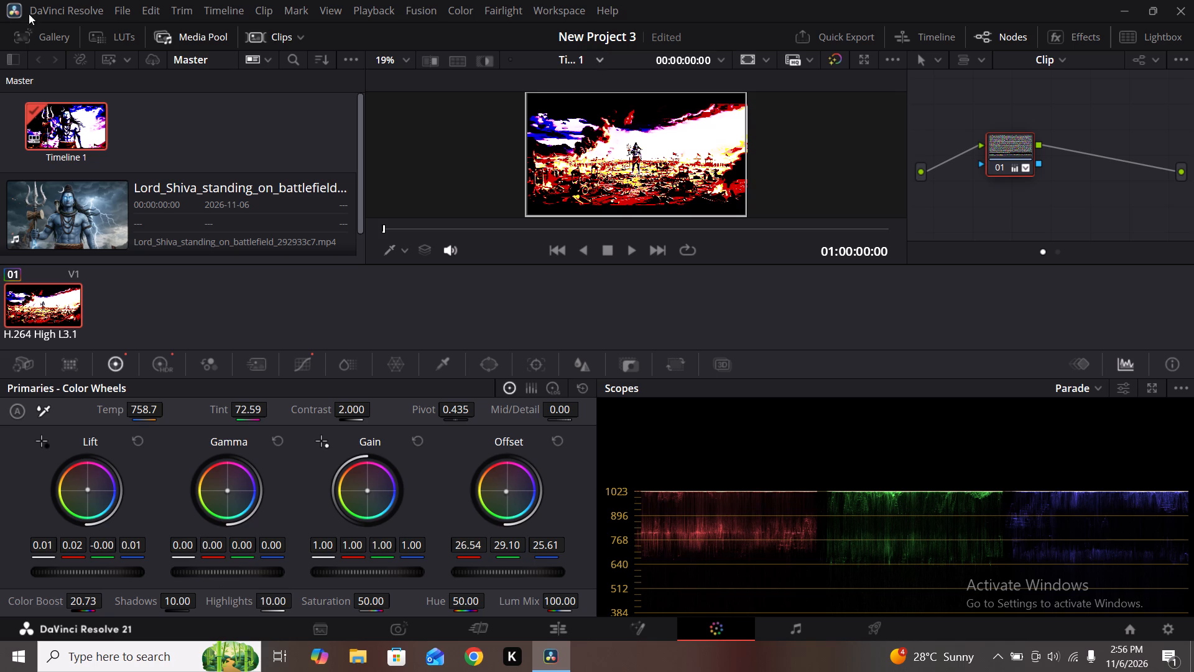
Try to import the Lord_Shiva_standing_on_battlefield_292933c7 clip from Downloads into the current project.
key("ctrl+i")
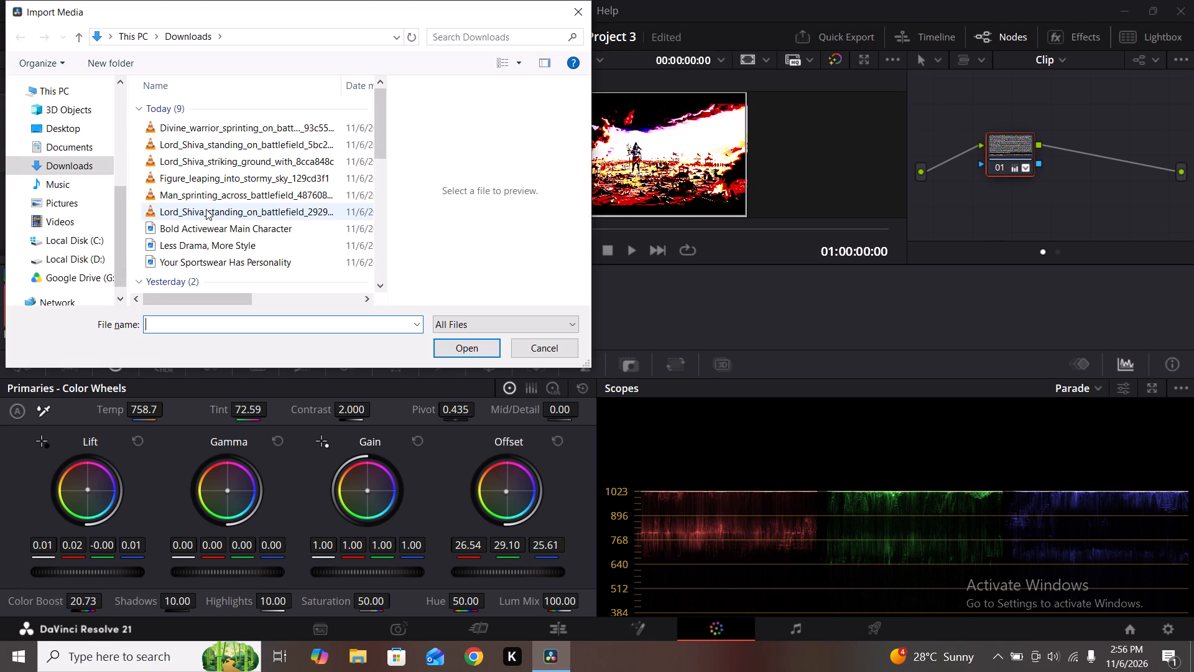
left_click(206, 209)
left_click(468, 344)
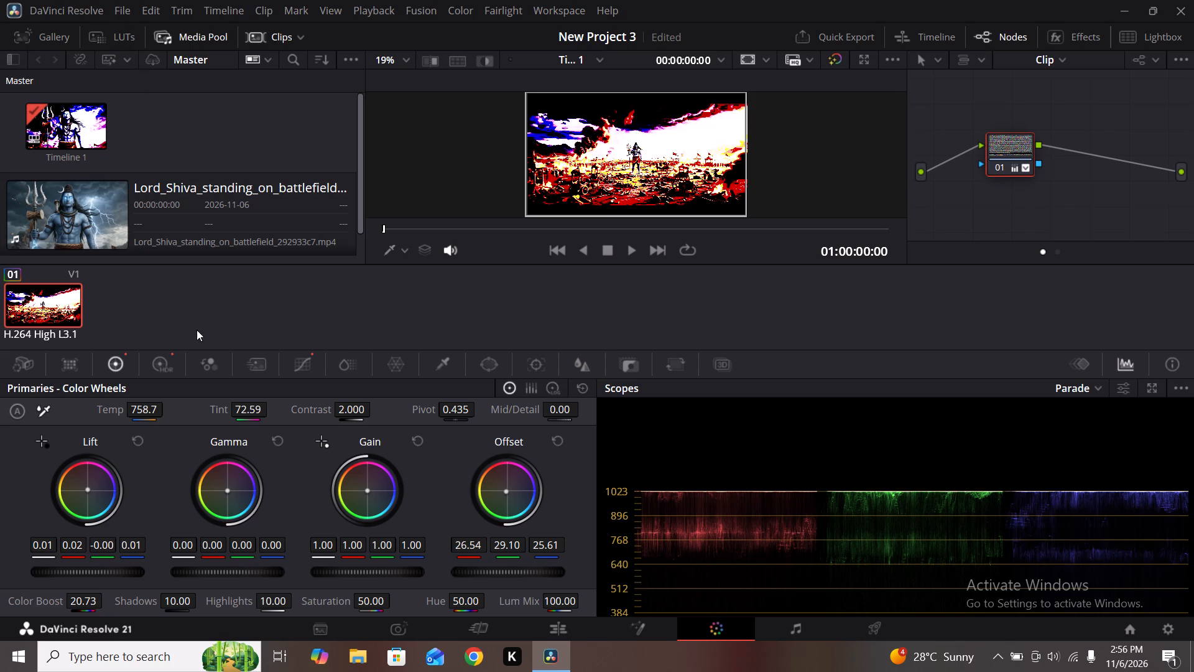
Create a new project named New Project 4.
left_click(116, 9)
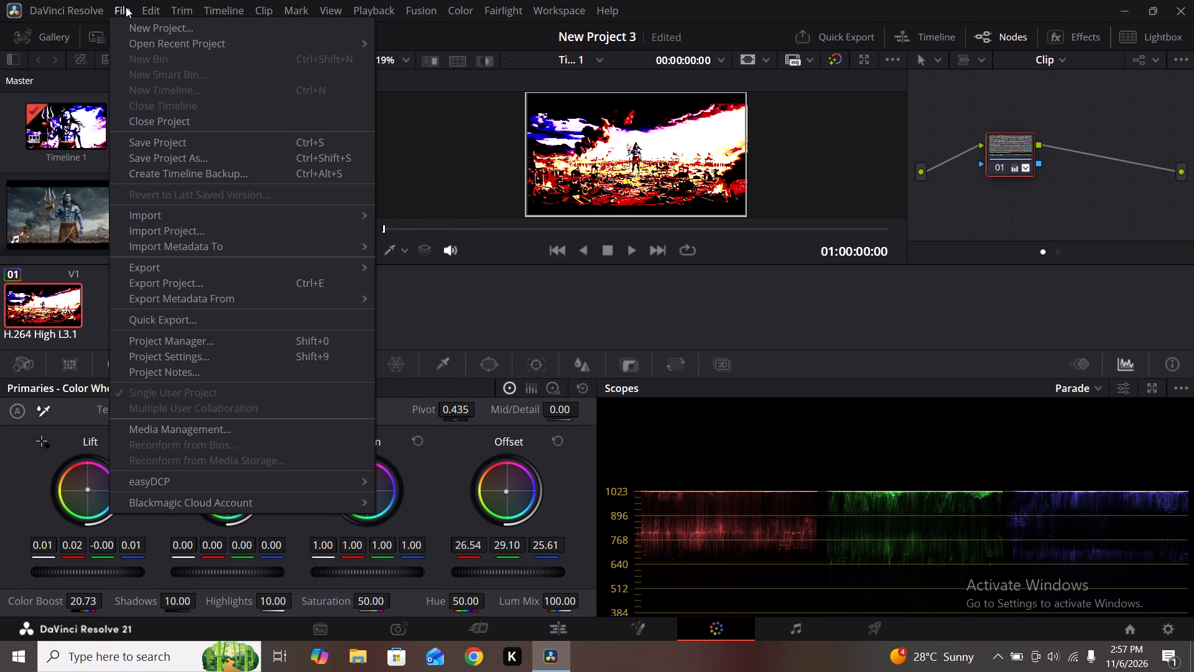
left_click(136, 24)
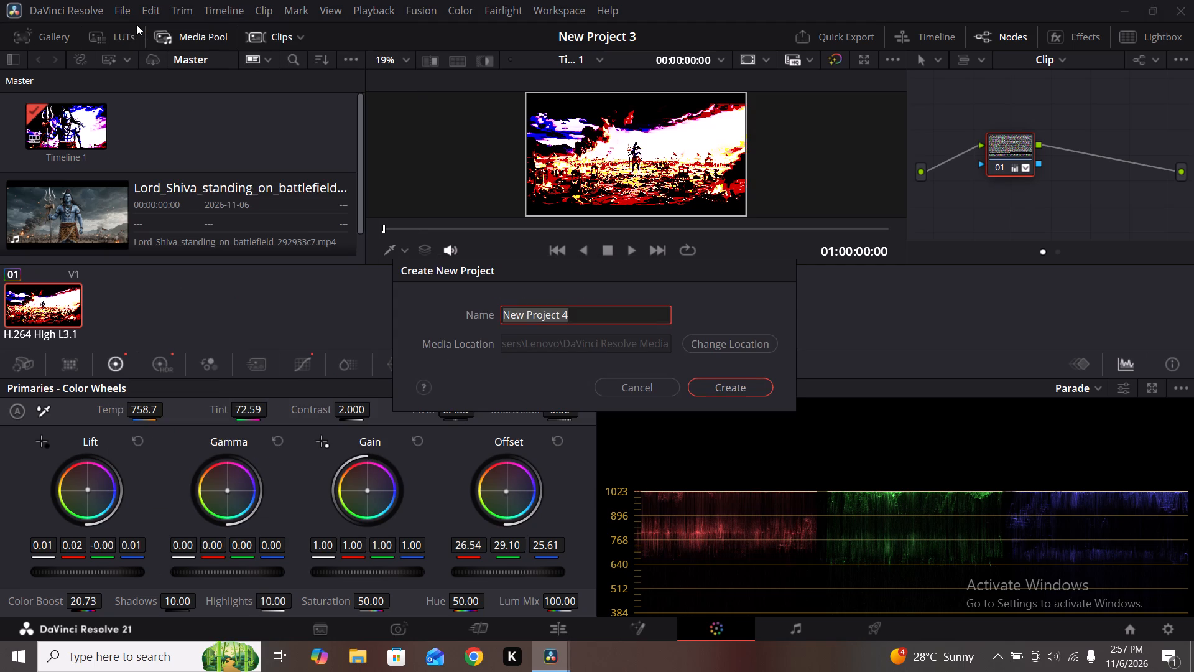
left_click(758, 386)
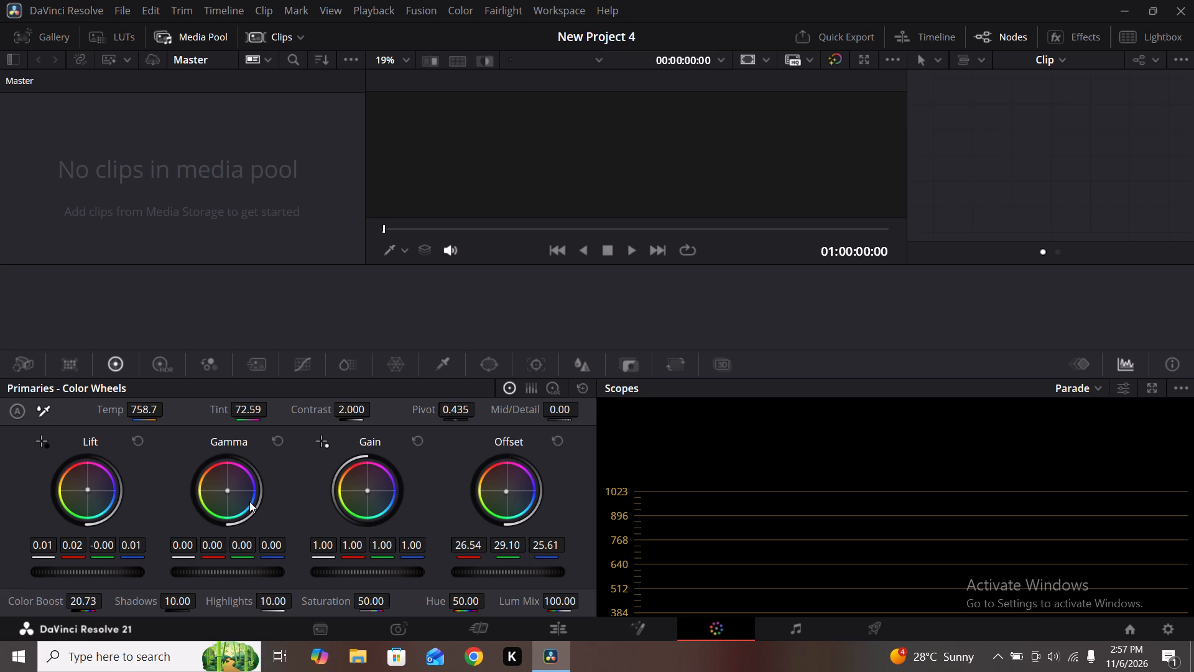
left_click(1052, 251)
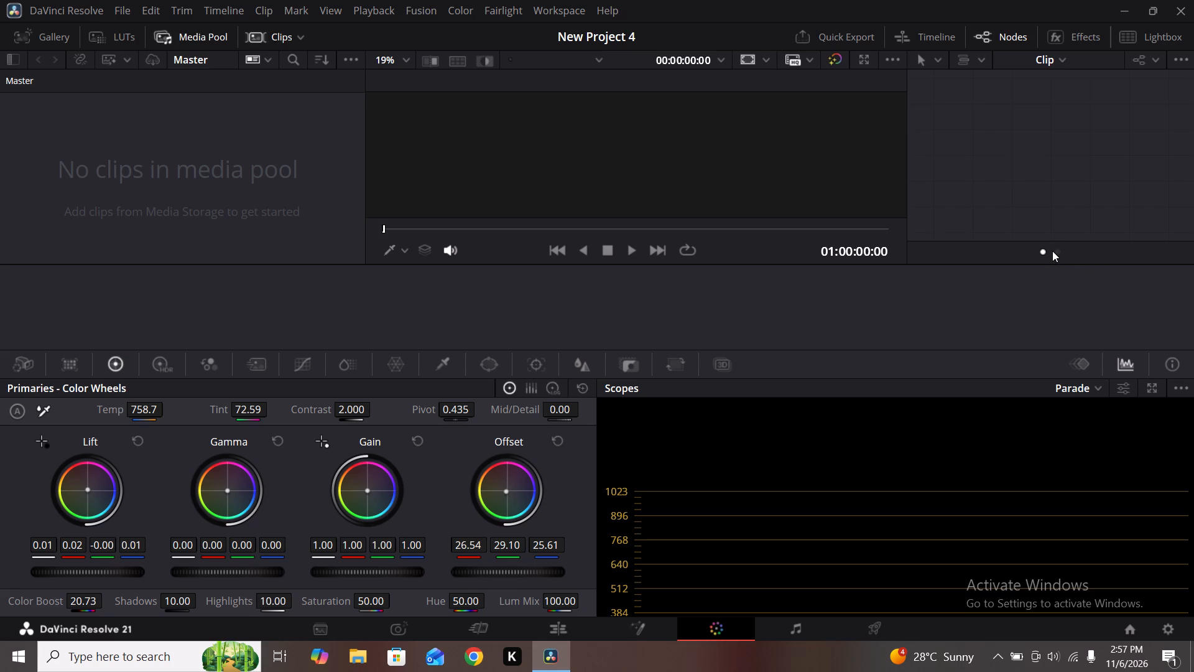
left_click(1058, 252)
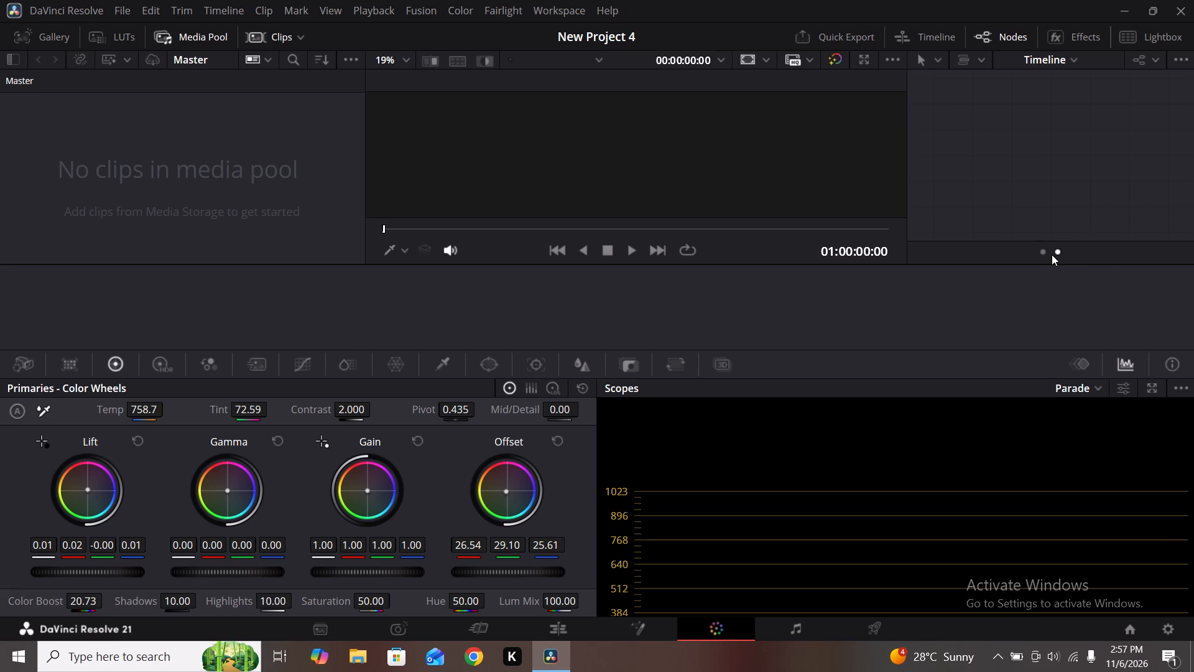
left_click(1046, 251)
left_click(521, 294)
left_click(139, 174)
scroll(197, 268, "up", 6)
Import the Lord_Shiva_standing_on_battlefield_292933c7 video from Downloads into the empty media pool.
key("ctrl+i")
left_click(192, 208)
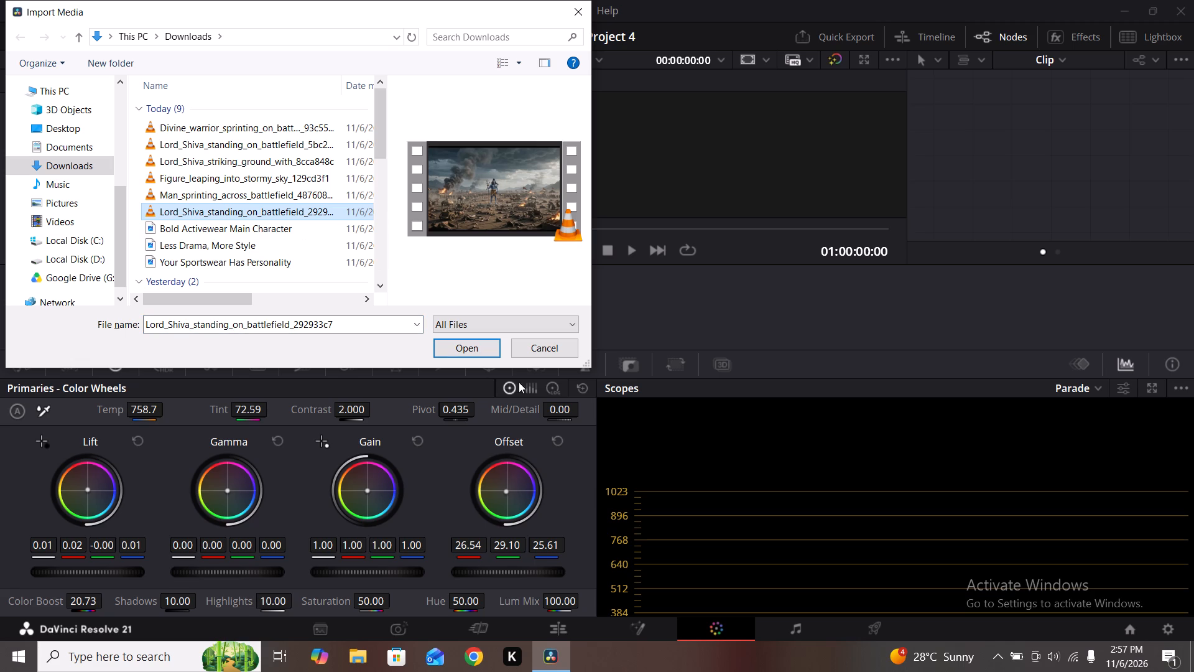
left_click(467, 352)
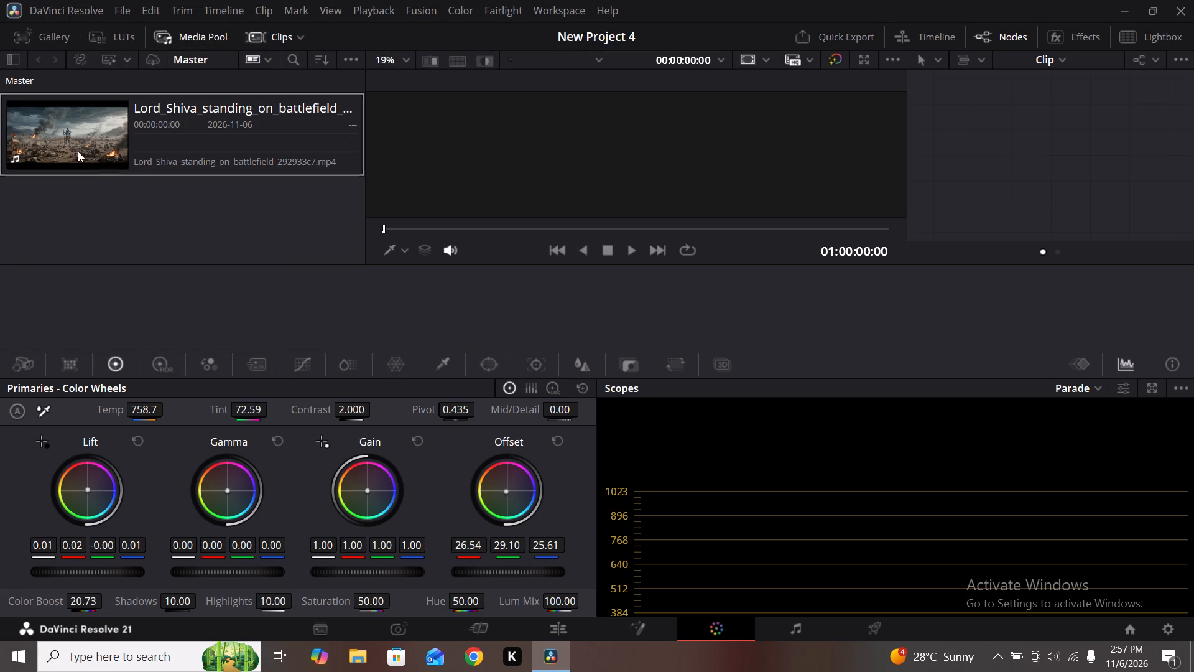
On the Edit page, place the imported Lord_Shiva clip at the start of the empty timeline.
left_click_drag(76, 149, 440, 320)
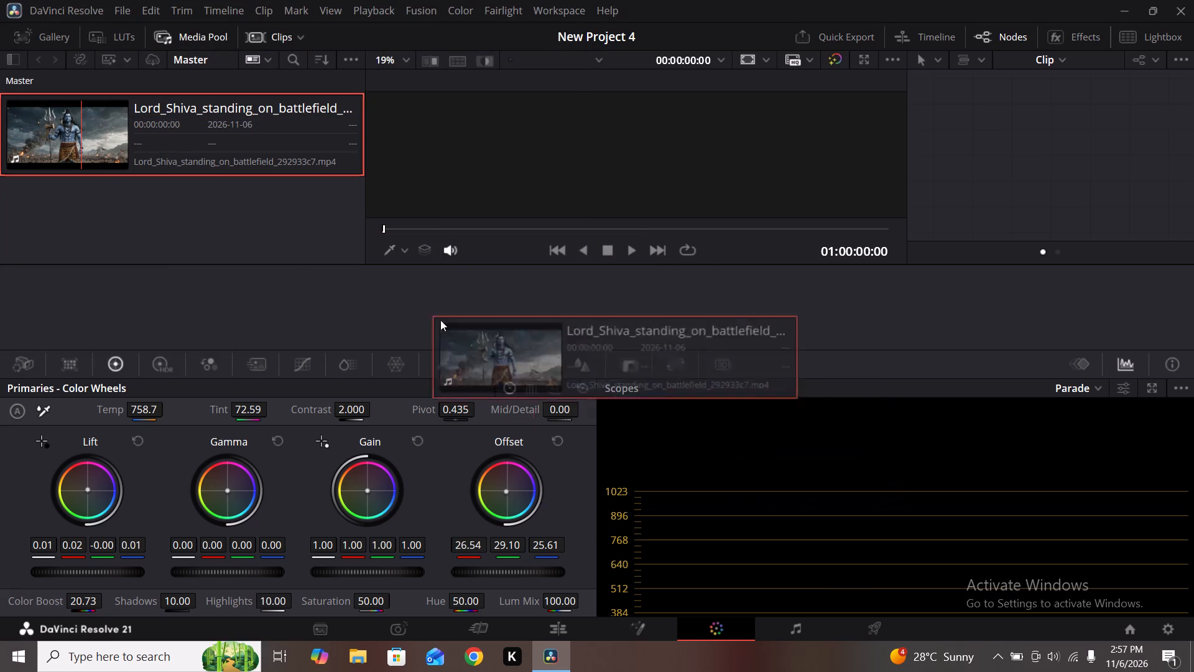
left_click_drag(440, 320, 87, 154)
left_click(551, 628)
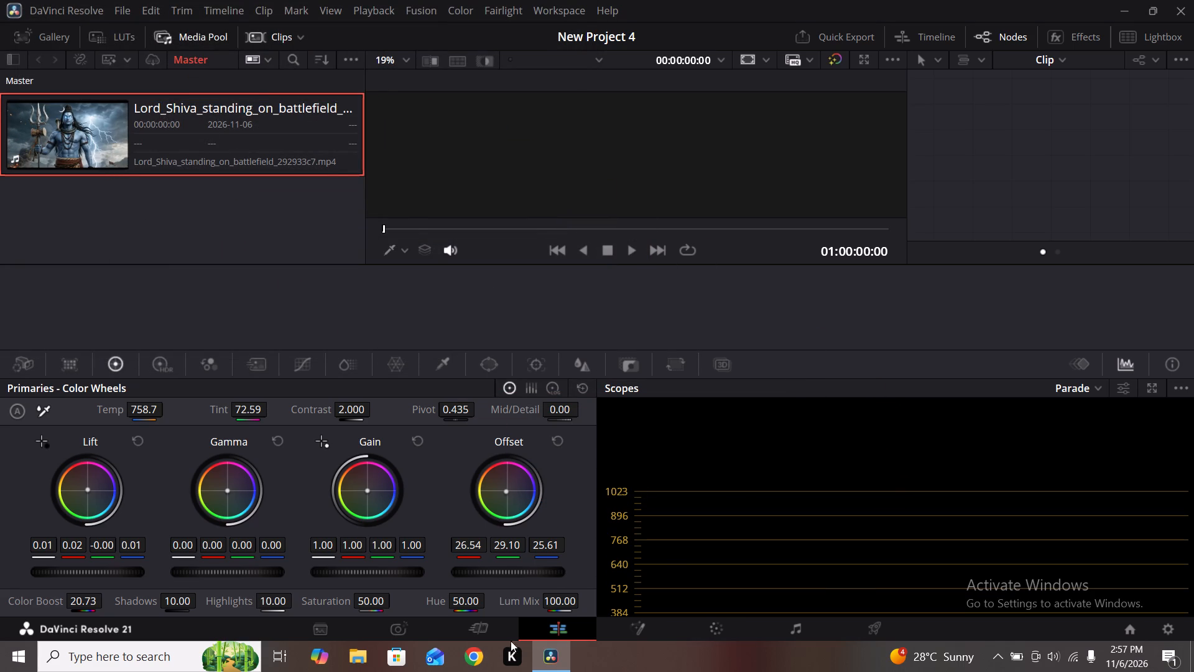
left_click(558, 633)
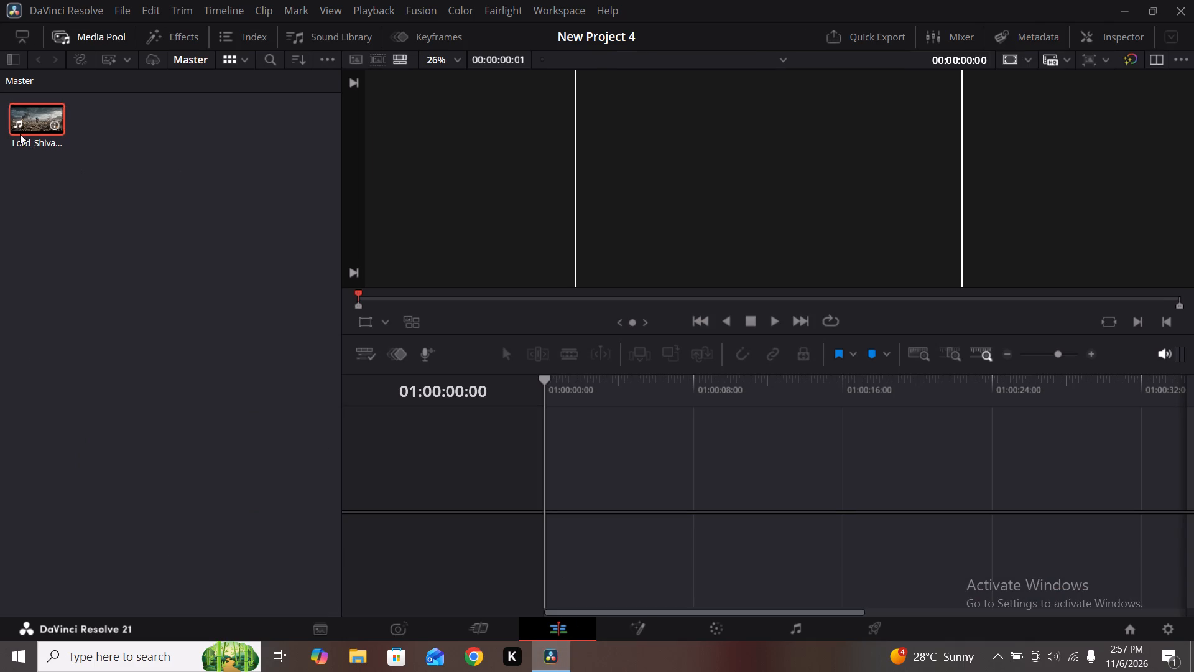
left_click_drag(42, 113, 464, 347)
left_click(115, 206)
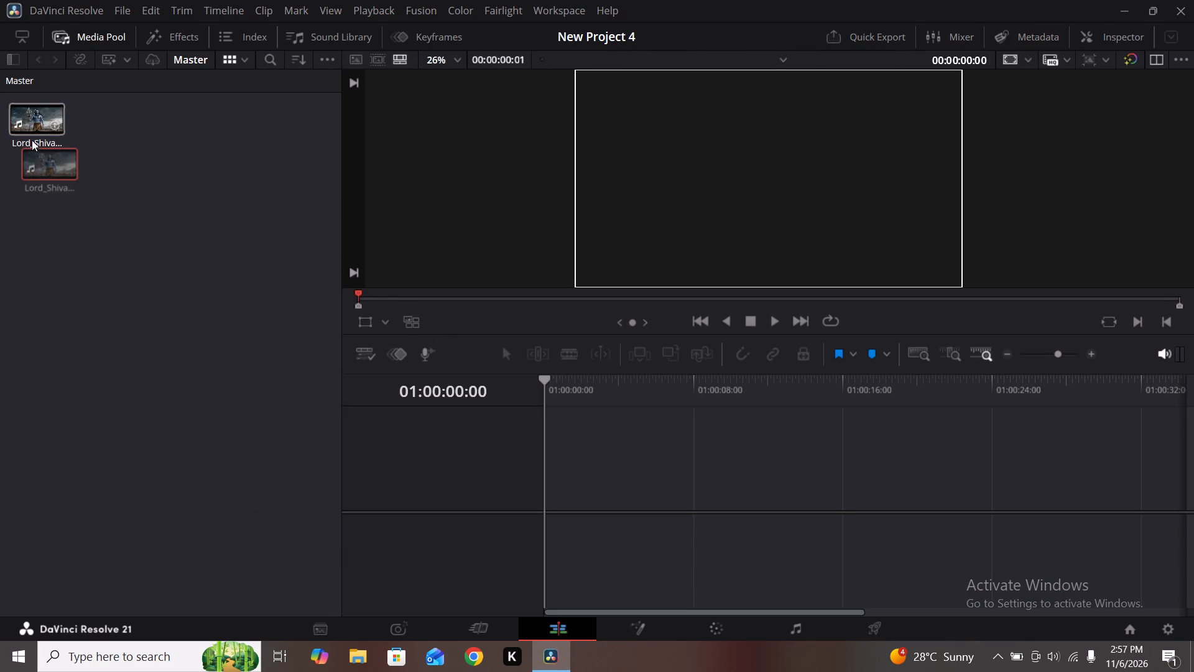
left_click(33, 120)
left_click_drag(33, 120, 147, 217)
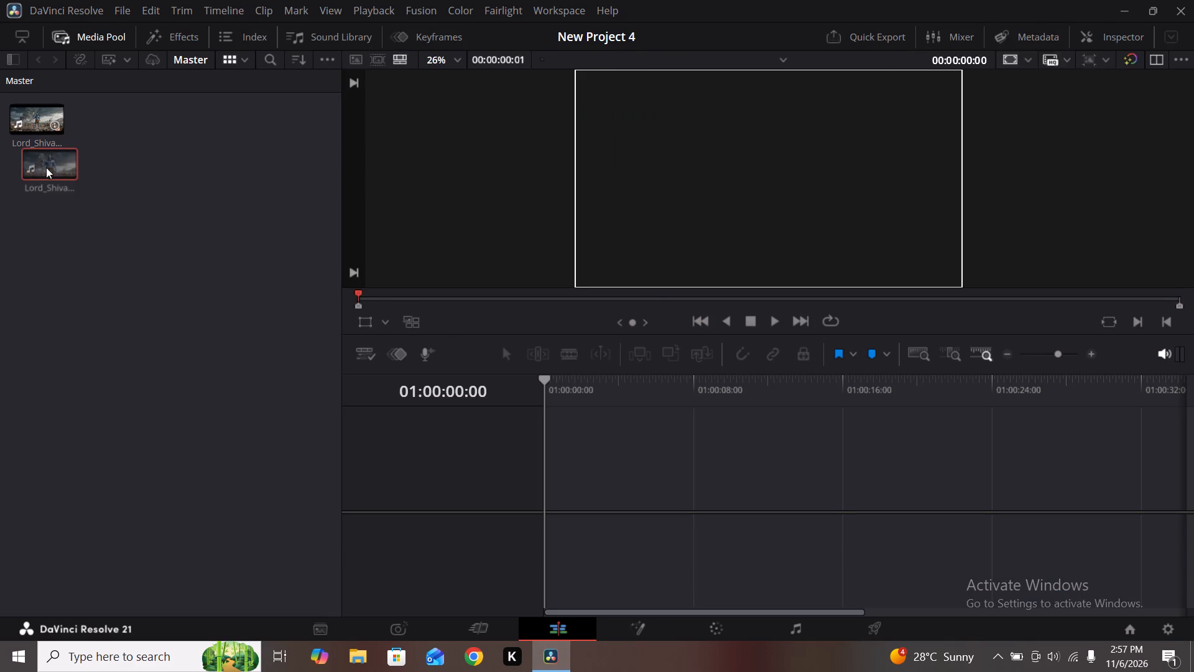
left_click_drag(42, 166, 155, 232)
left_click_drag(37, 111, 409, 340)
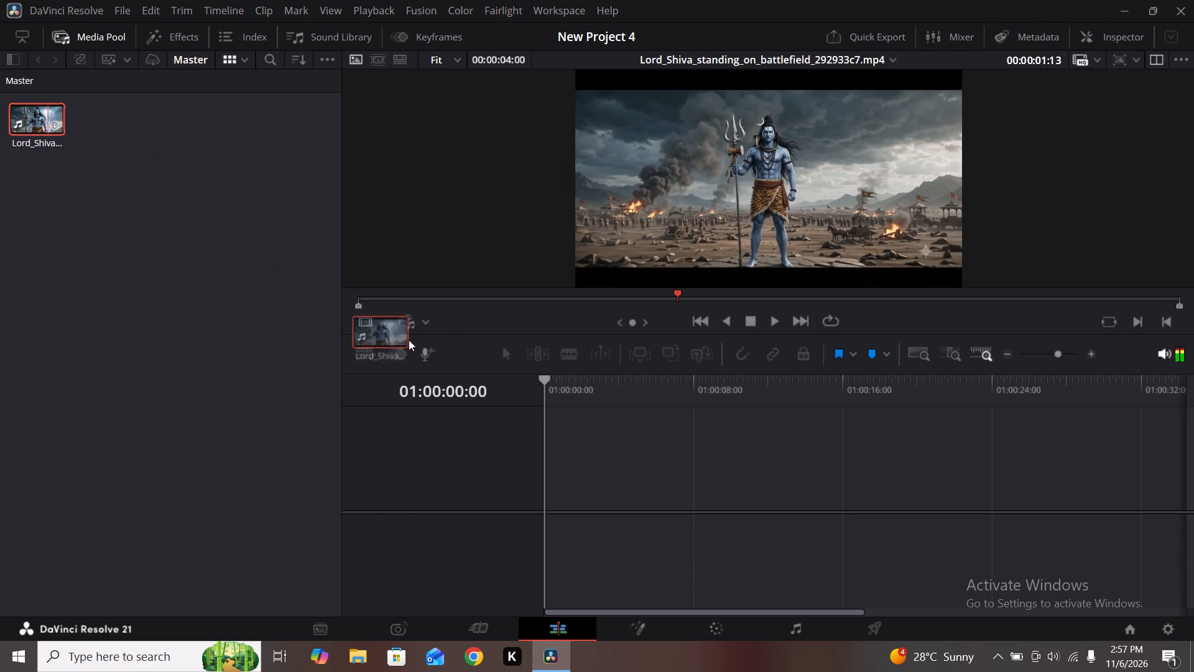
left_click_drag(409, 340, 577, 434)
left_click_drag(595, 443, 540, 441)
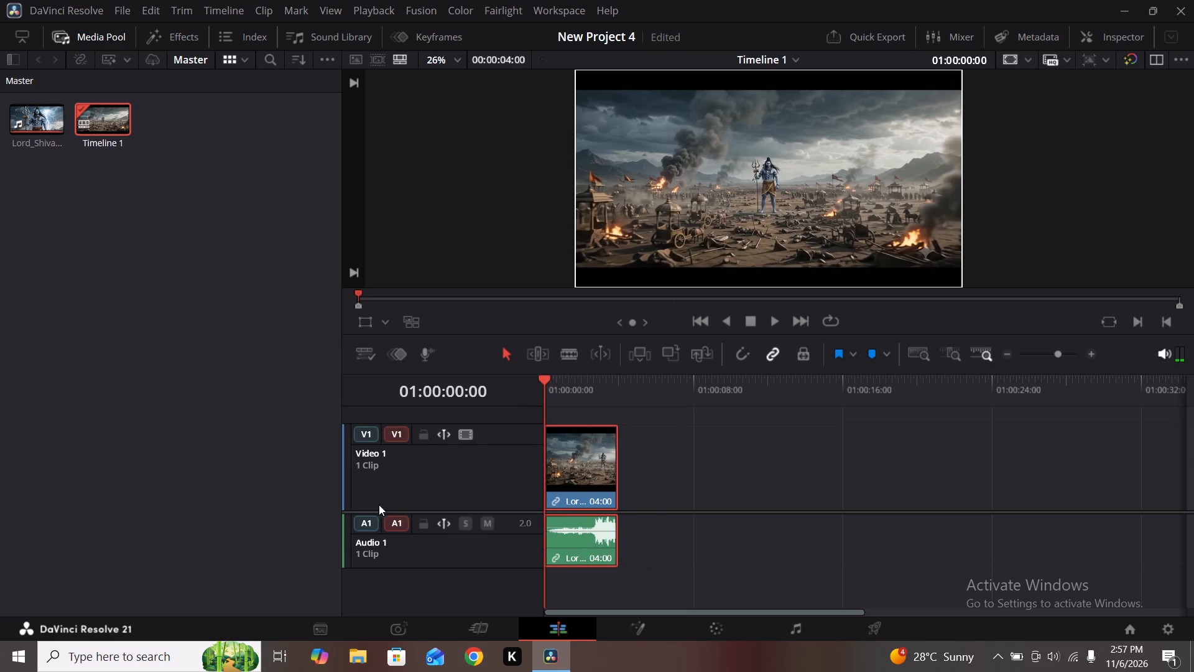
Open the timeline's clip on the Color page for grading.
left_click(696, 620)
left_click(702, 628)
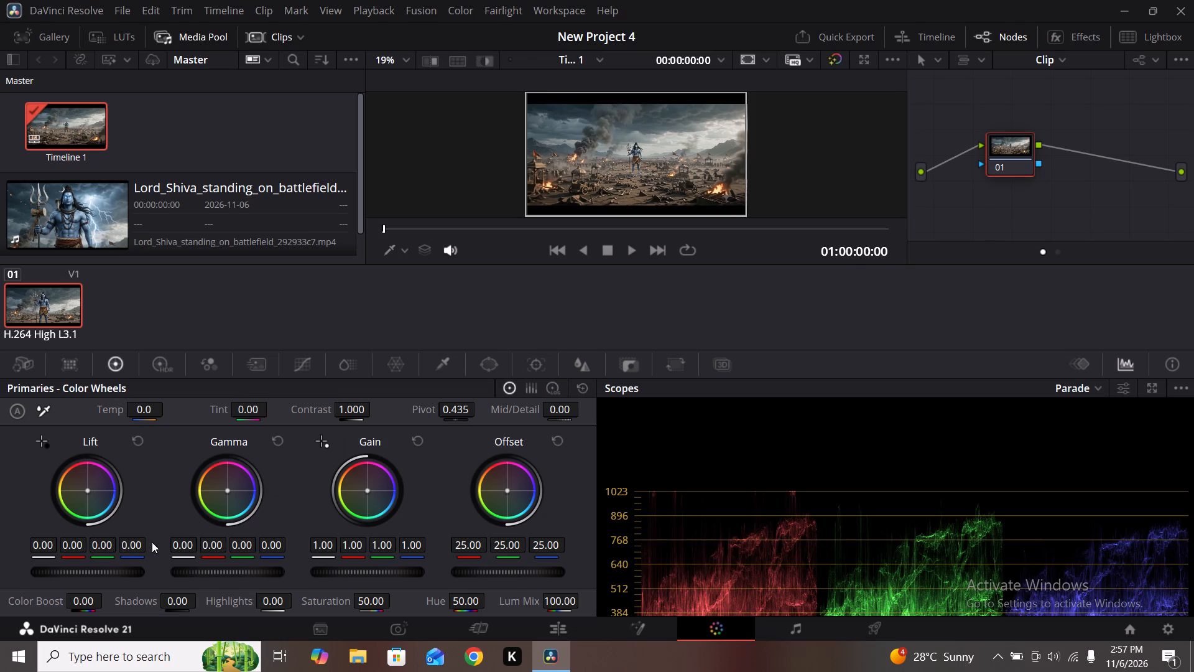
Lower the clip's Lift master level to about -0.05 to deepen the shadows.
left_click(98, 570)
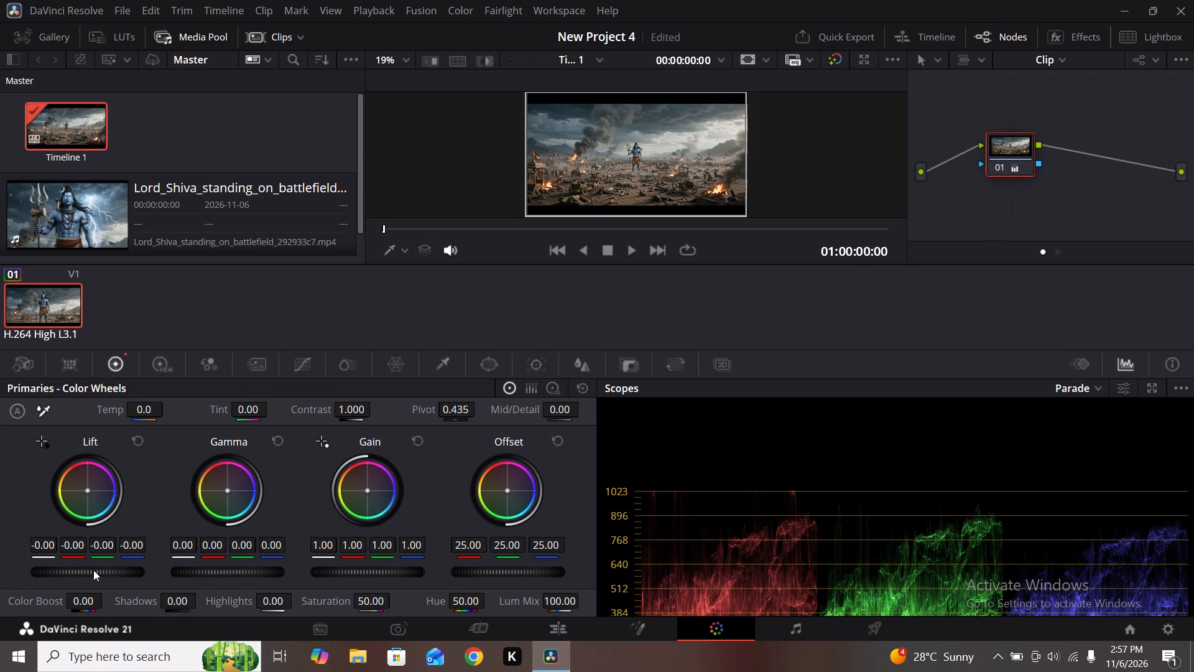
left_click_drag(93, 569, 71, 570)
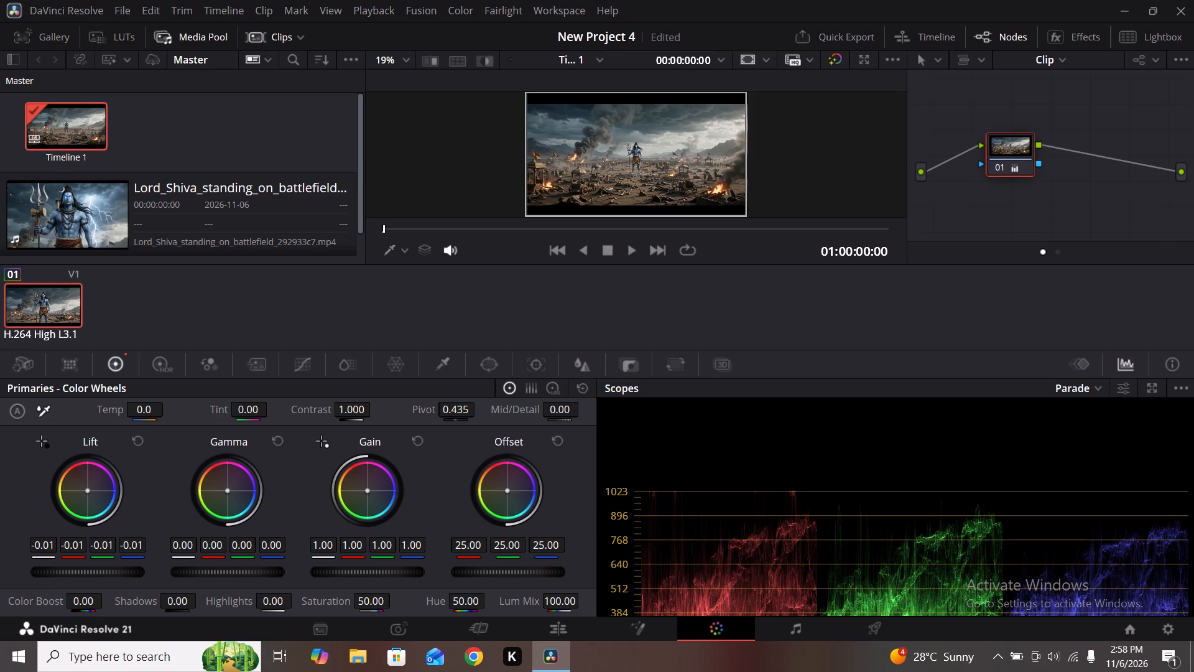
left_click_drag(71, 570, 80, 573)
left_click(107, 360)
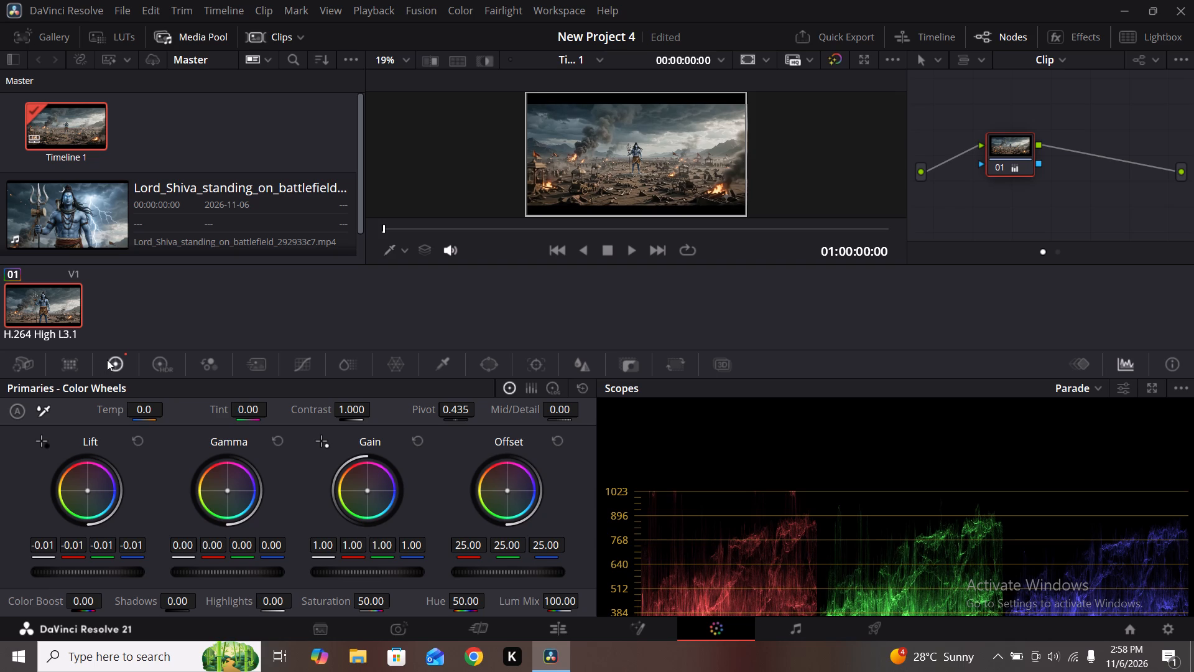
left_click_drag(100, 572, 87, 571)
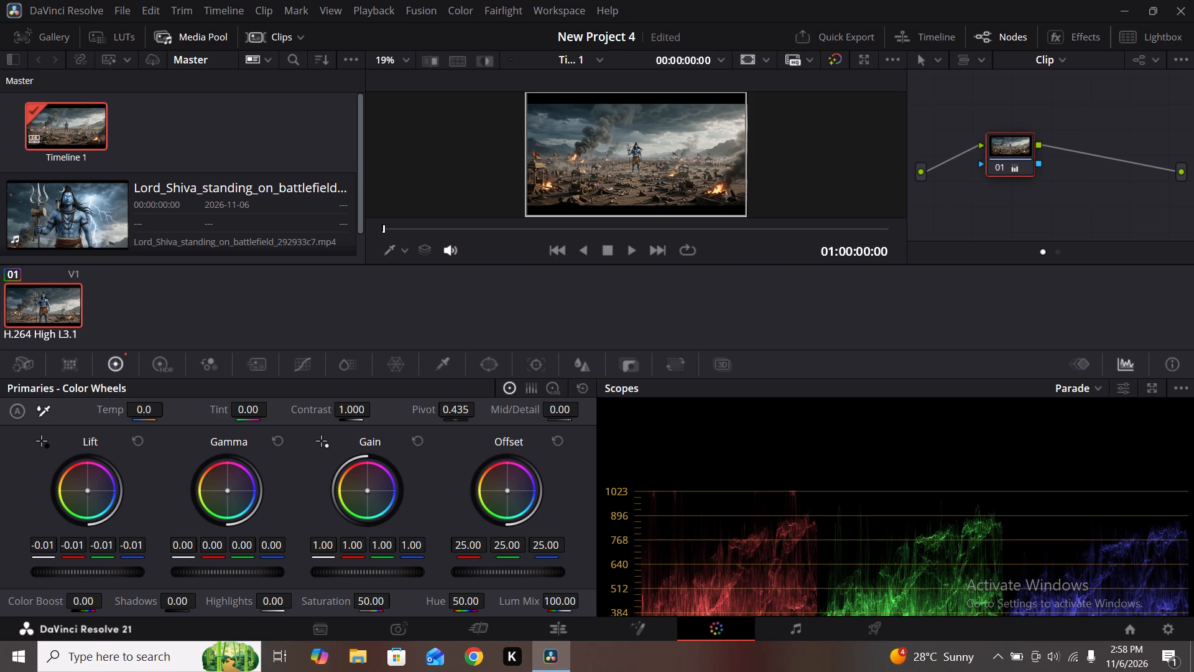
left_click_drag(87, 571, 133, 562)
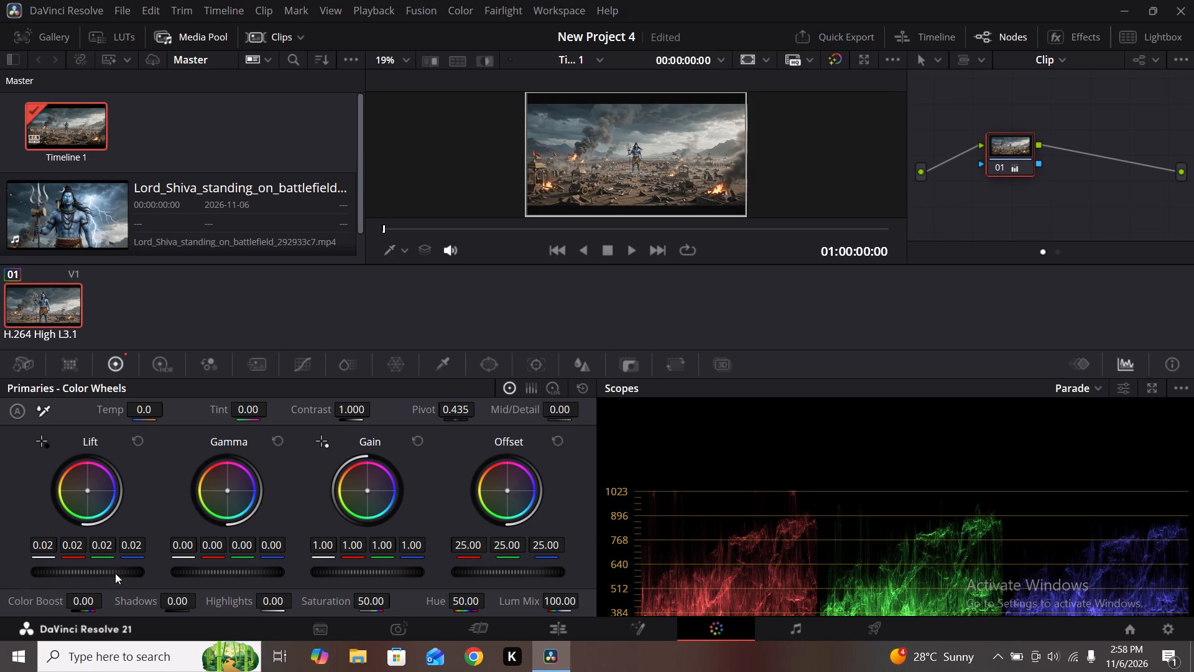
left_click_drag(115, 573, 47, 565)
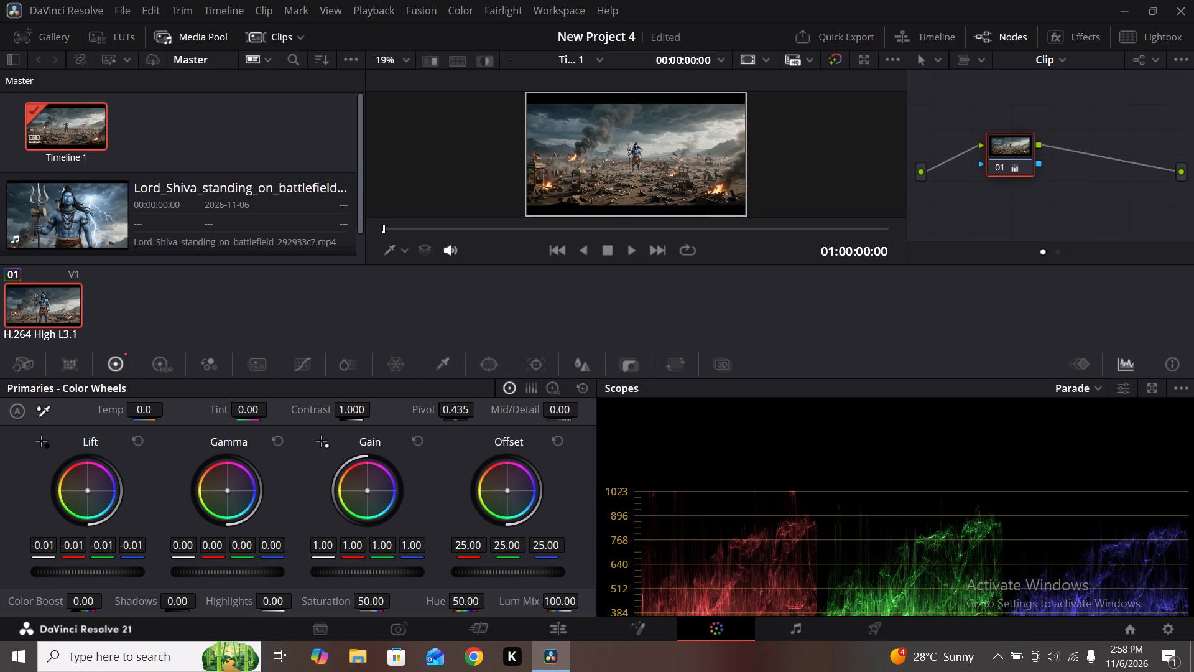
left_click_drag(47, 565, 697, 324)
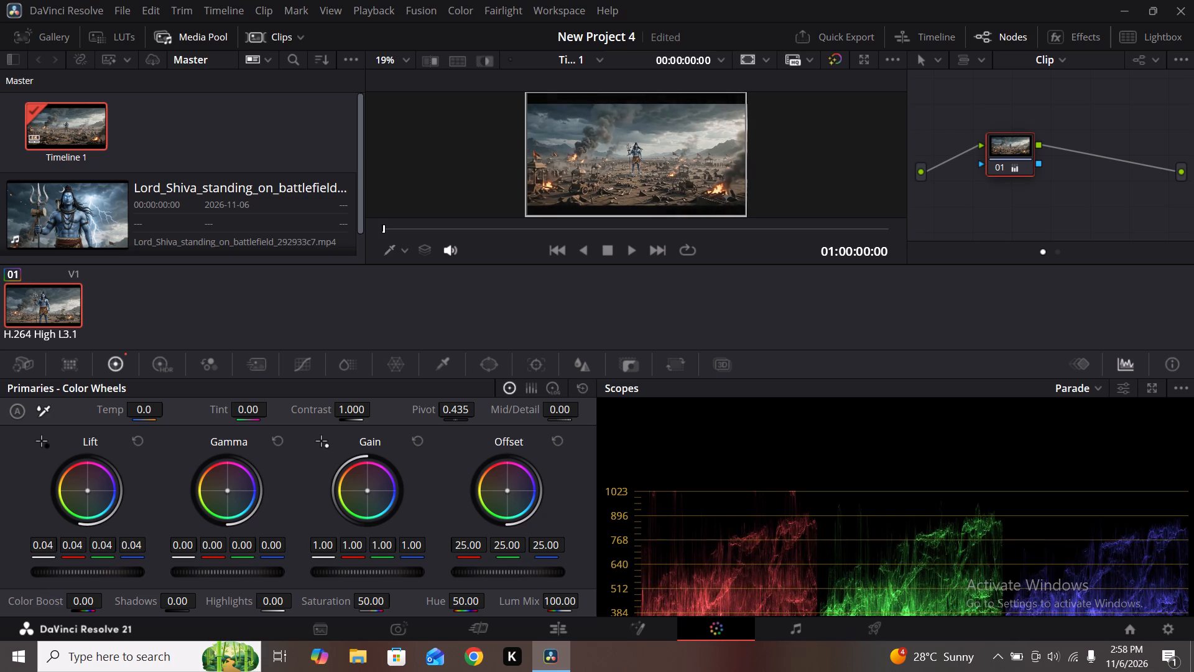
left_click_drag(697, 324, 580, 320)
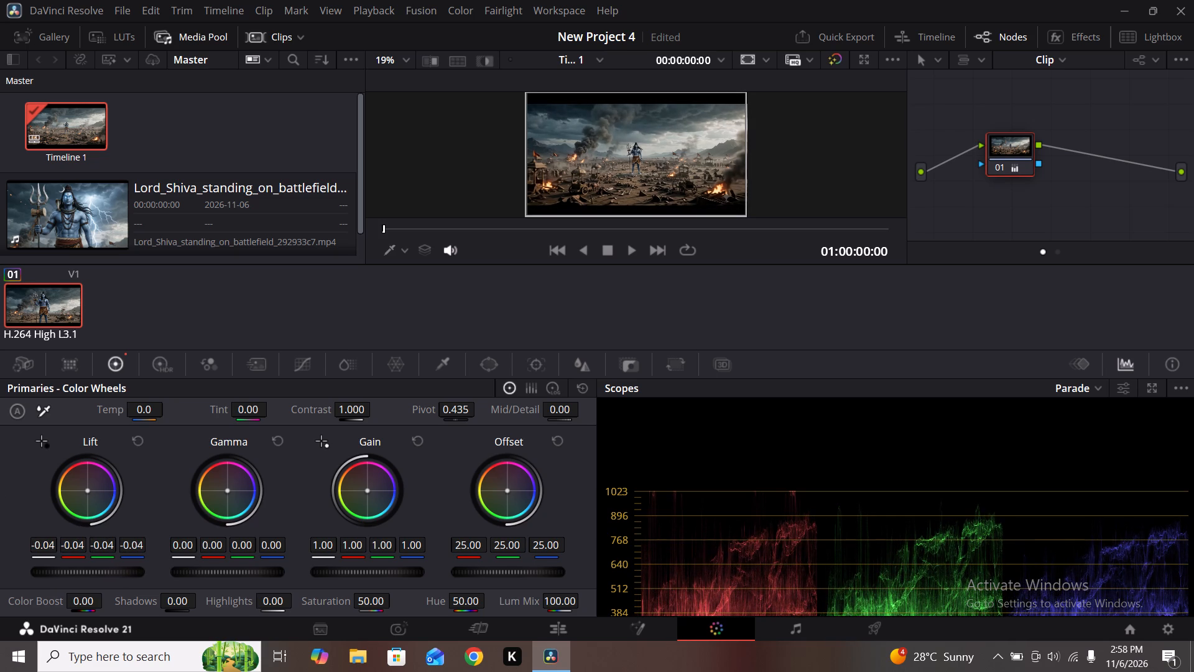
left_click_drag(580, 320, 525, 320)
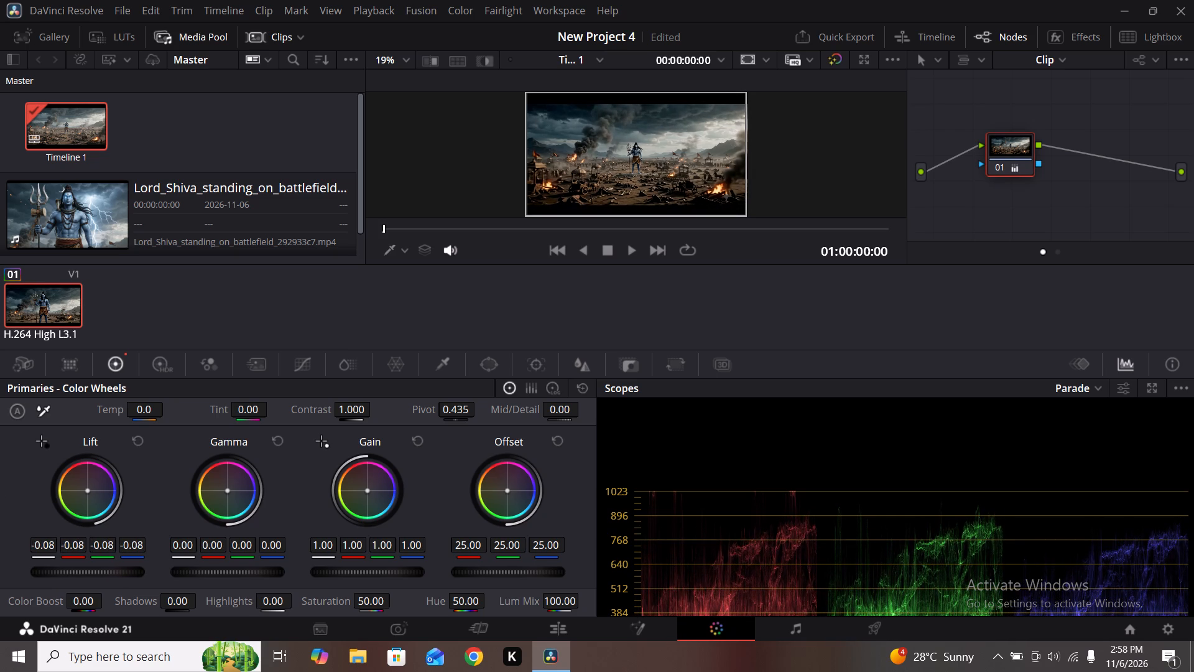
left_click_drag(525, 320, 565, 317)
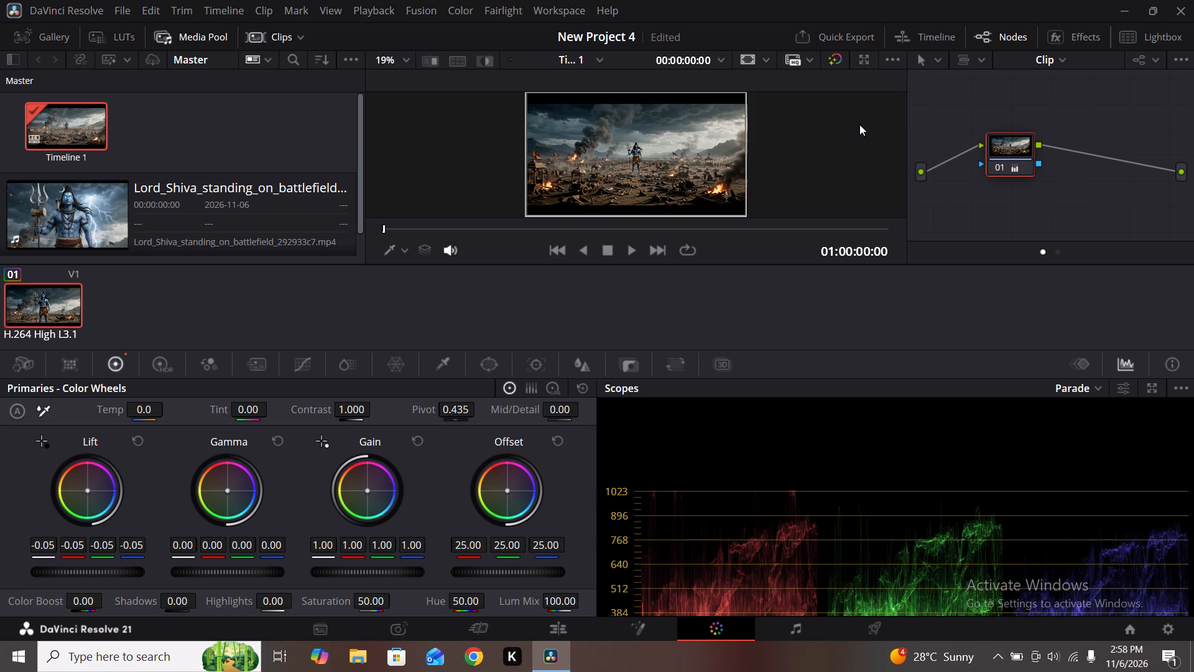
Compare the image with the grade bypassed and with it enabled.
left_click(841, 58)
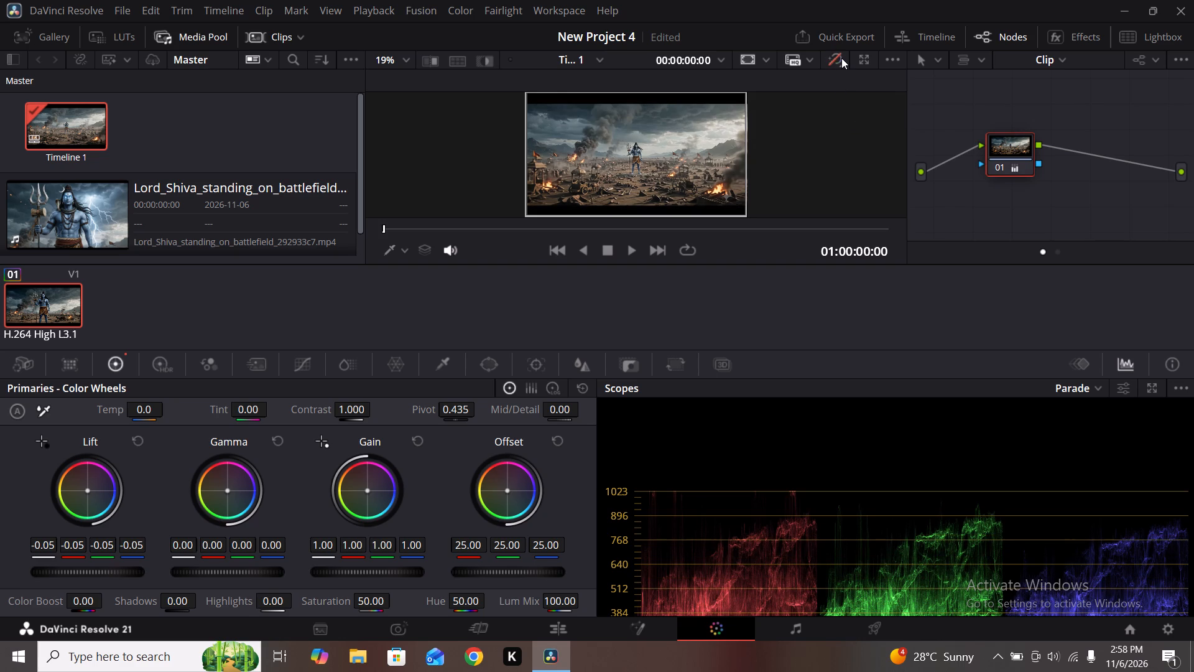
left_click(841, 58)
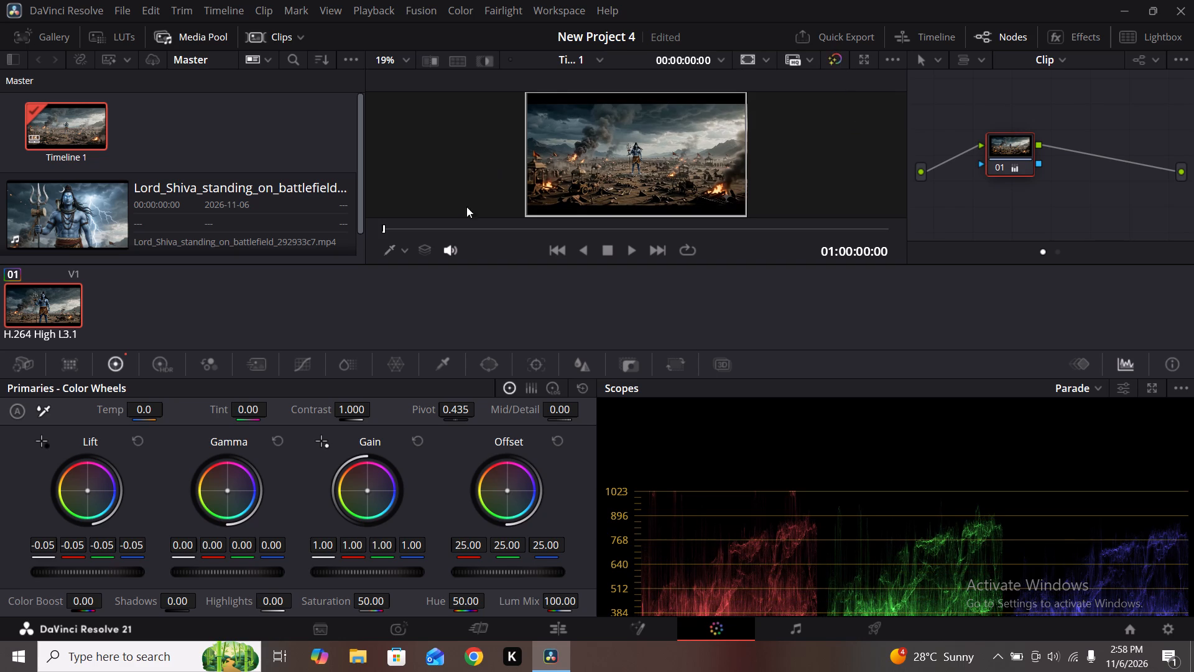
Raise the Gamma master level to about 0.05 to brighten the midtones.
left_click_drag(234, 572, 226, 572)
left_click_drag(261, 572, 243, 570)
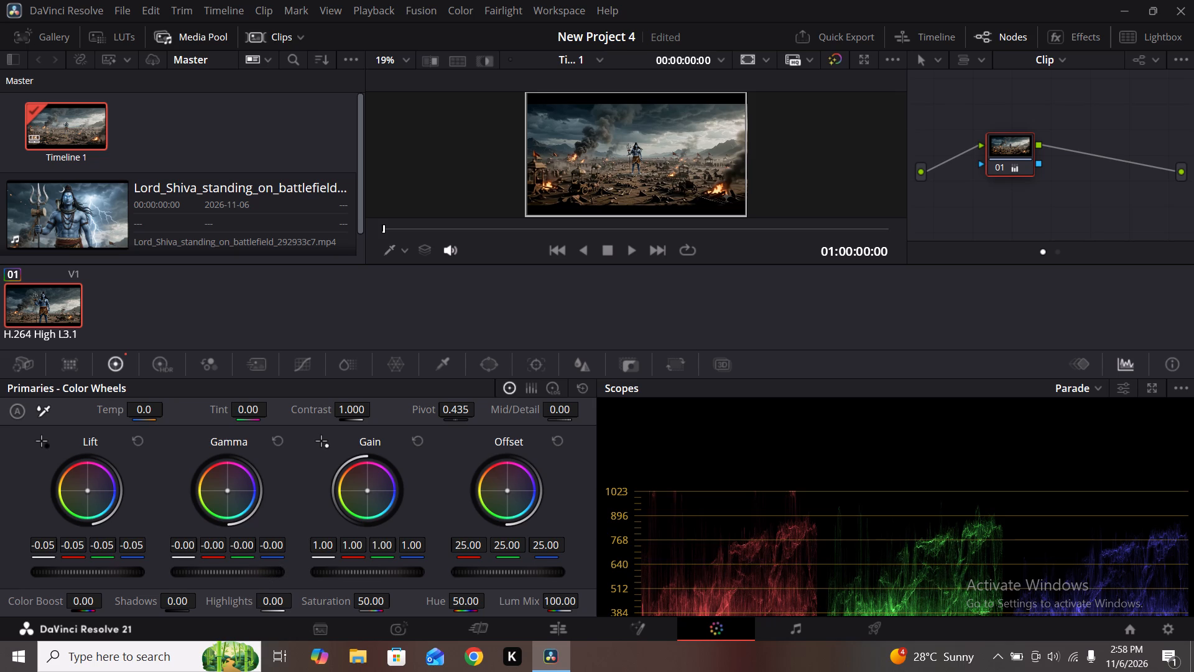
left_click_drag(243, 570, 254, 554)
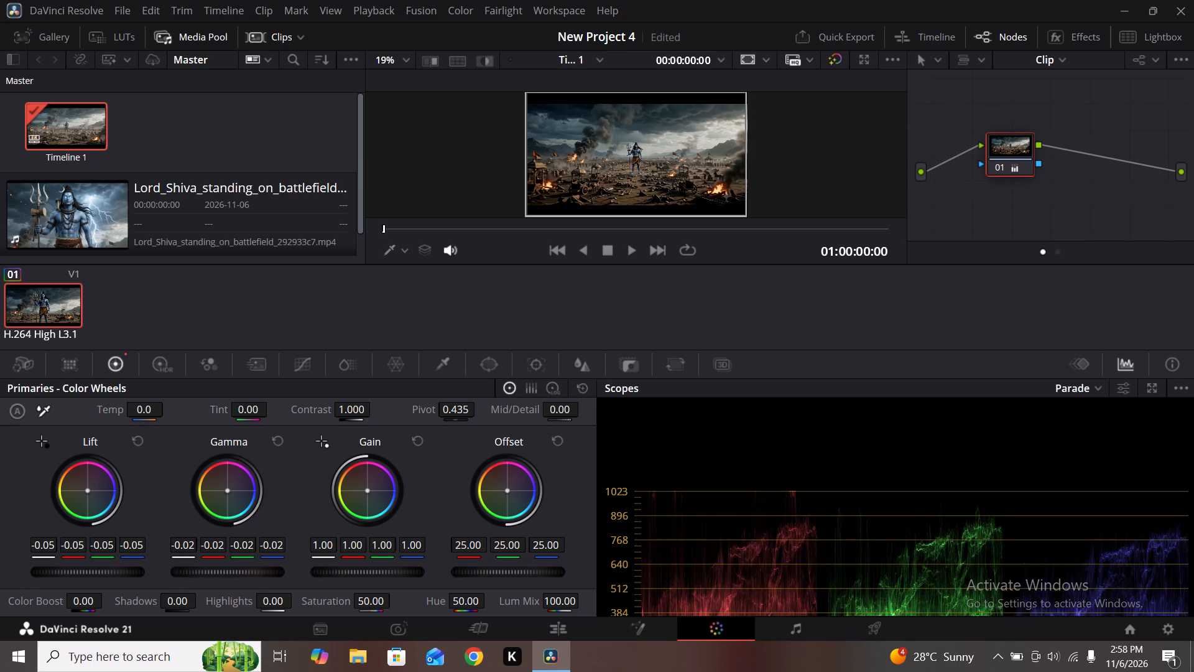
left_click_drag(254, 554, 432, 561)
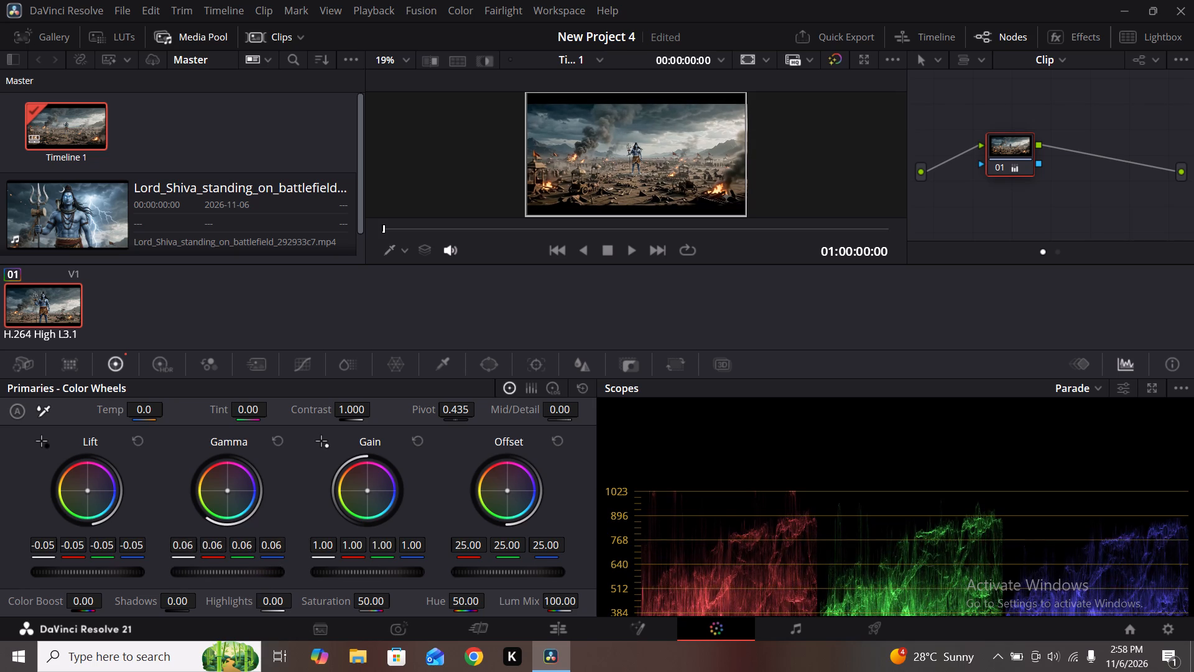
left_click_drag(432, 561, 243, 552)
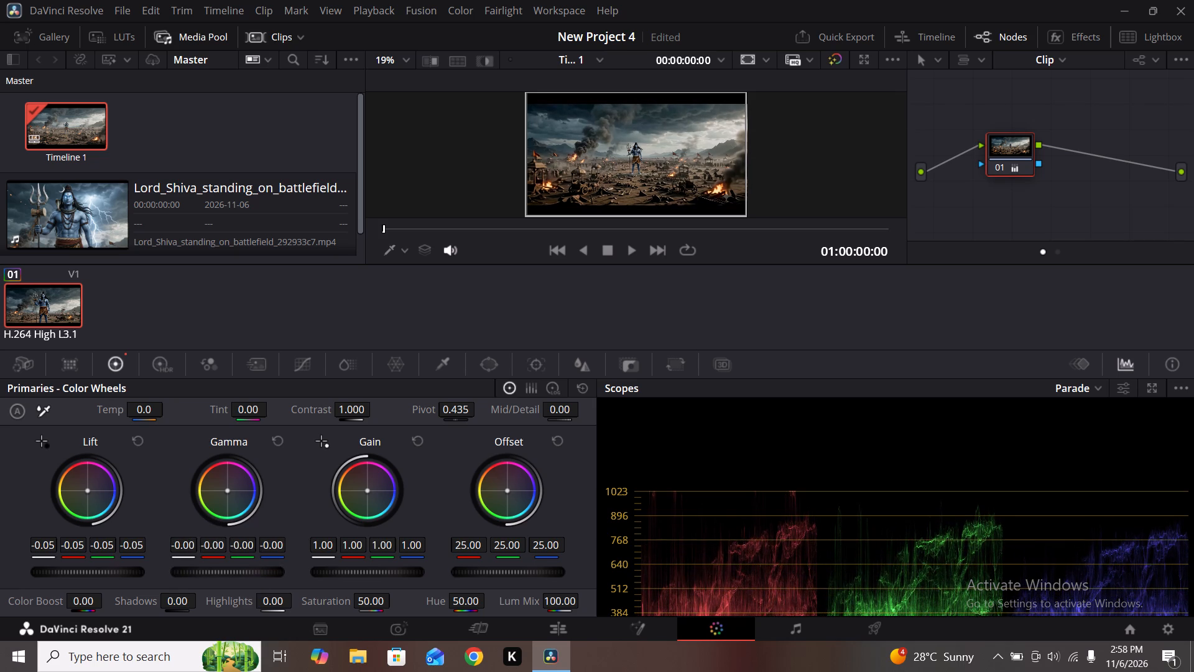
left_click_drag(243, 552, 366, 546)
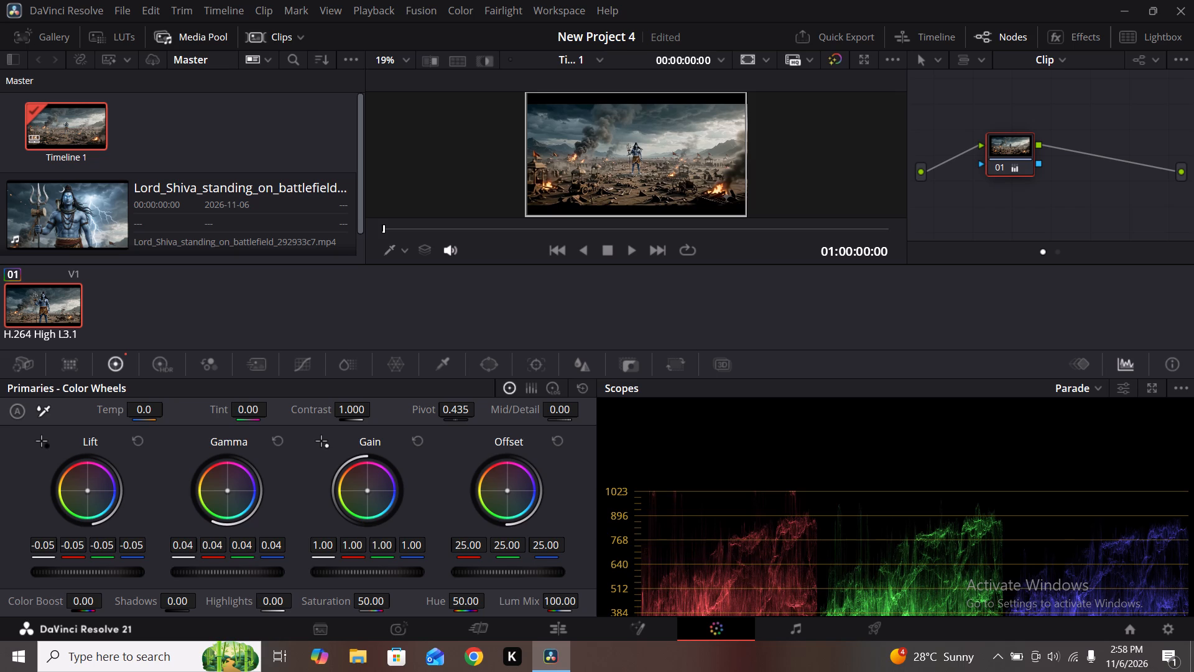
left_click_drag(366, 546, 377, 547)
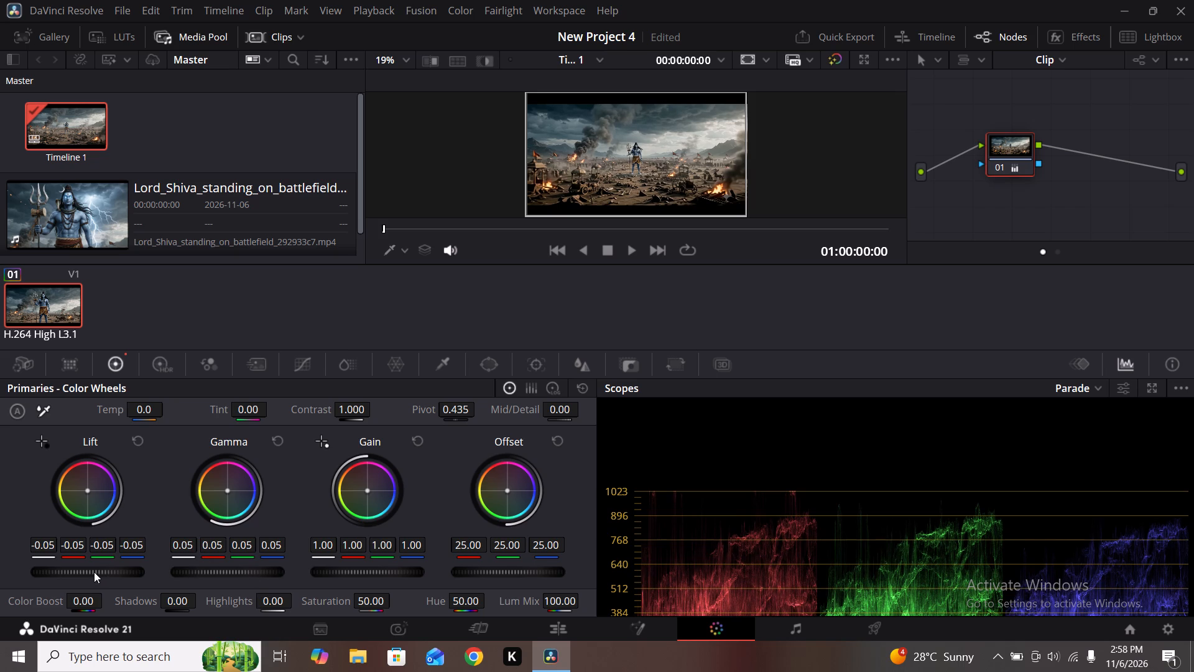
Lower the Lift master level further to about -0.10.
left_click_drag(94, 572, 64, 569)
left_click_drag(96, 570, 85, 572)
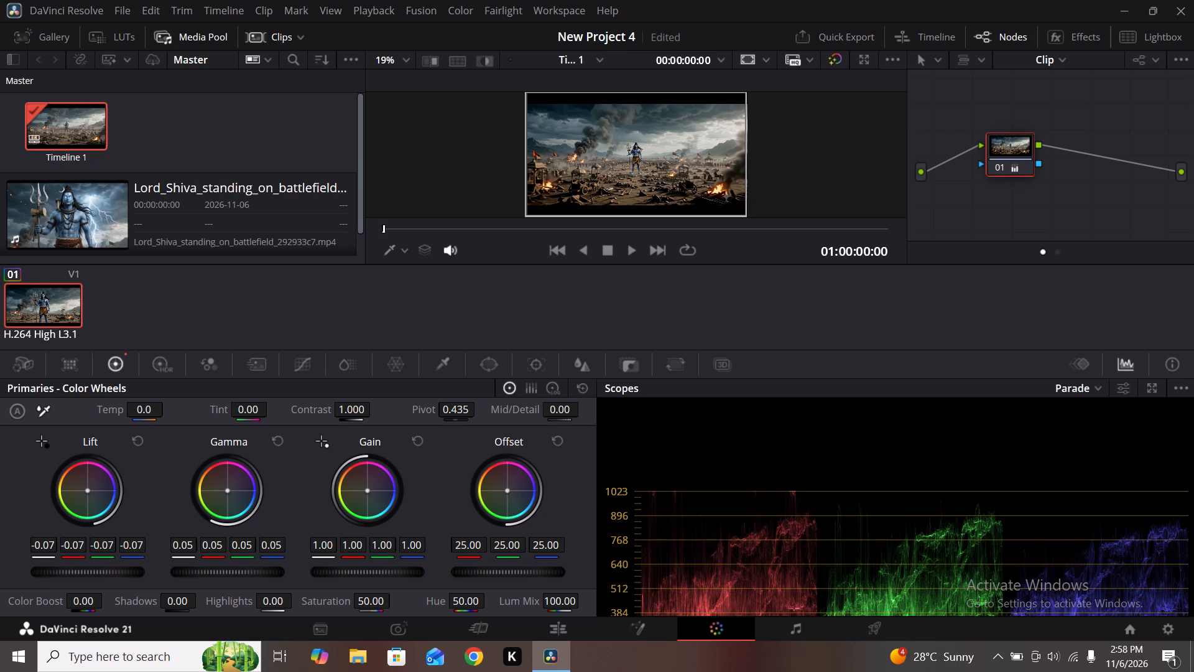
left_click_drag(85, 572, 58, 572)
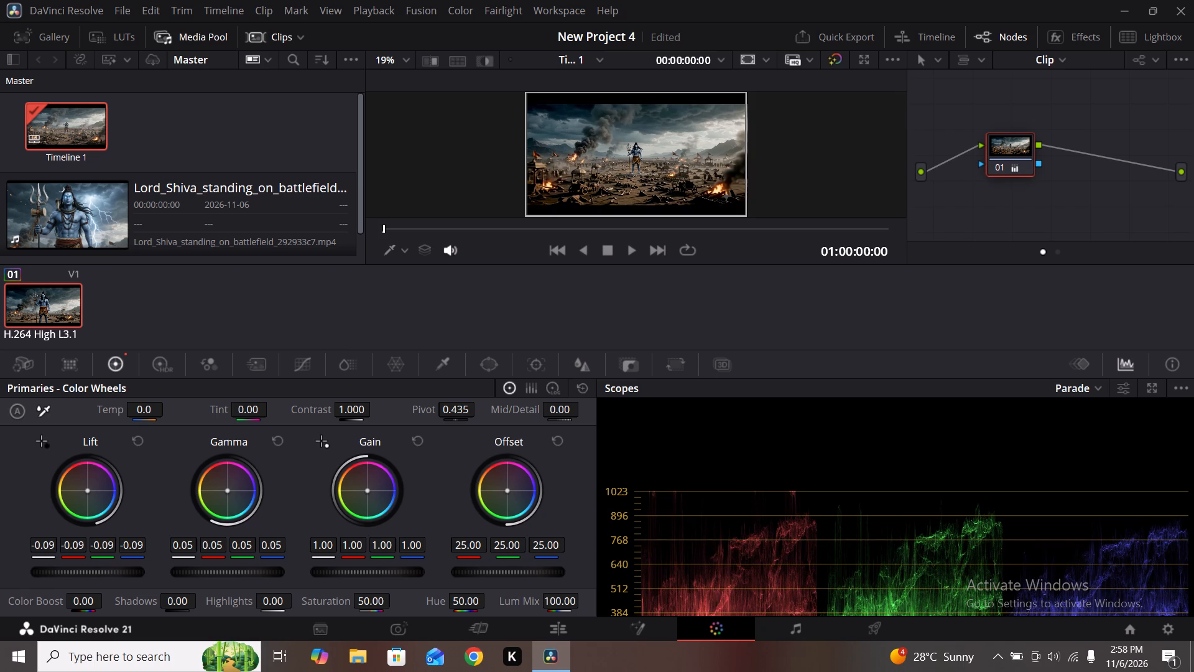
left_click_drag(58, 572, 37, 571)
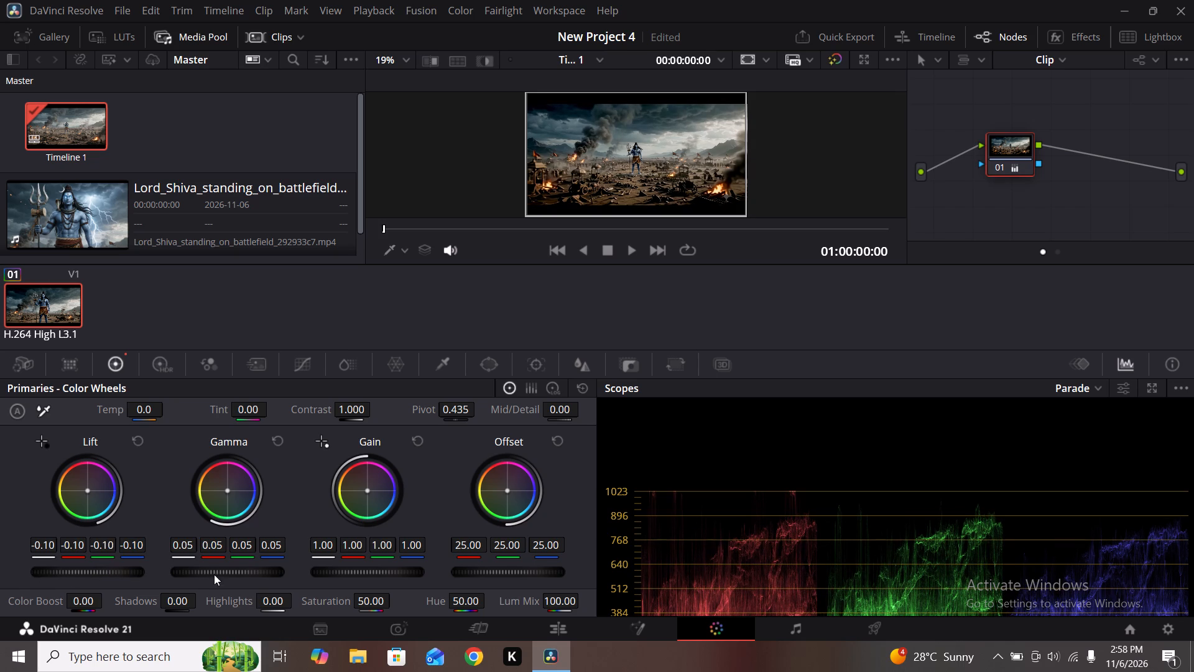
Fine-tune the Gamma master level slightly down and up, settling on about 0.05.
left_click_drag(216, 570, 185, 570)
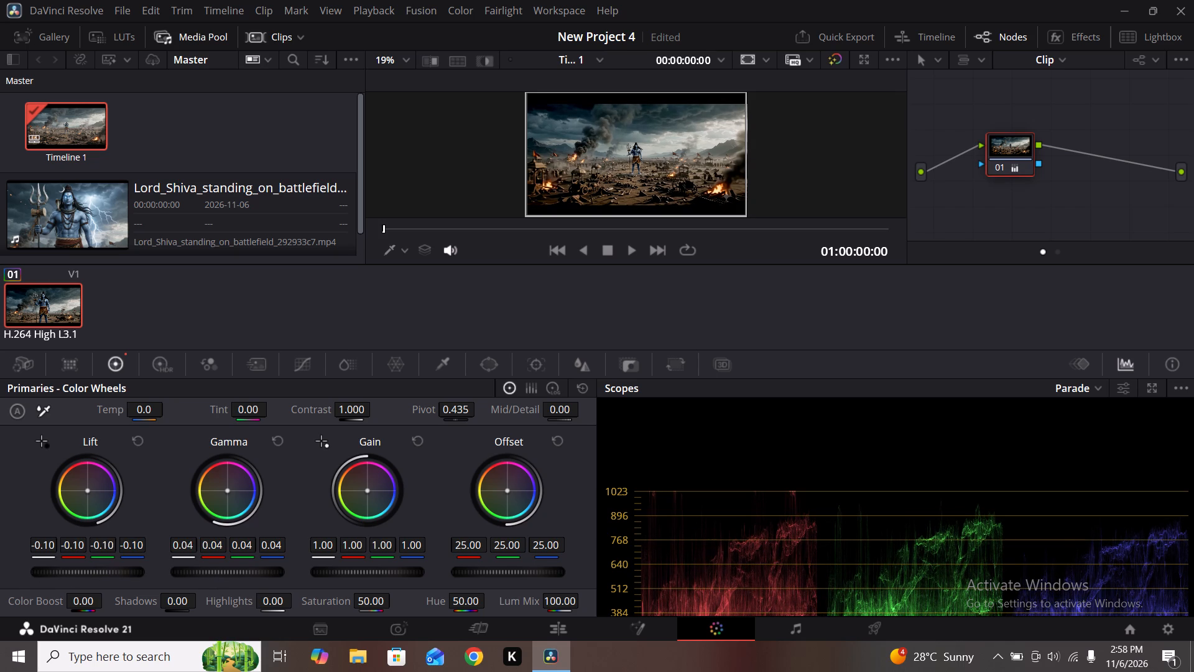
left_click_drag(185, 570, 224, 567)
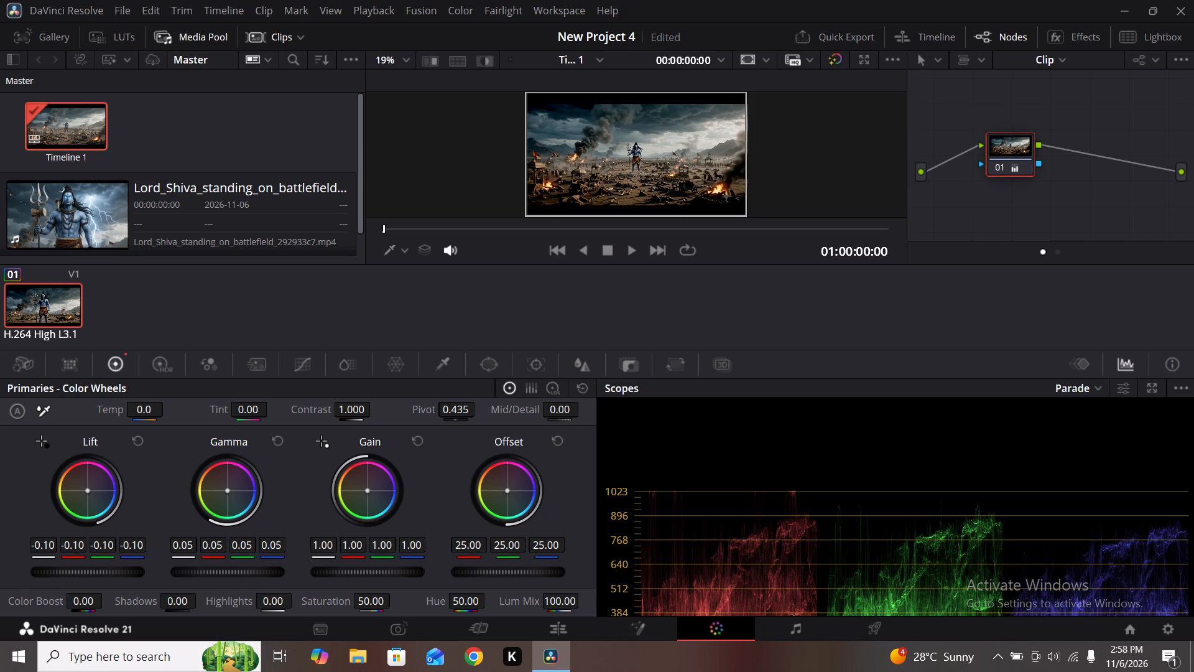
left_click_drag(224, 567, 254, 574)
left_click(228, 574)
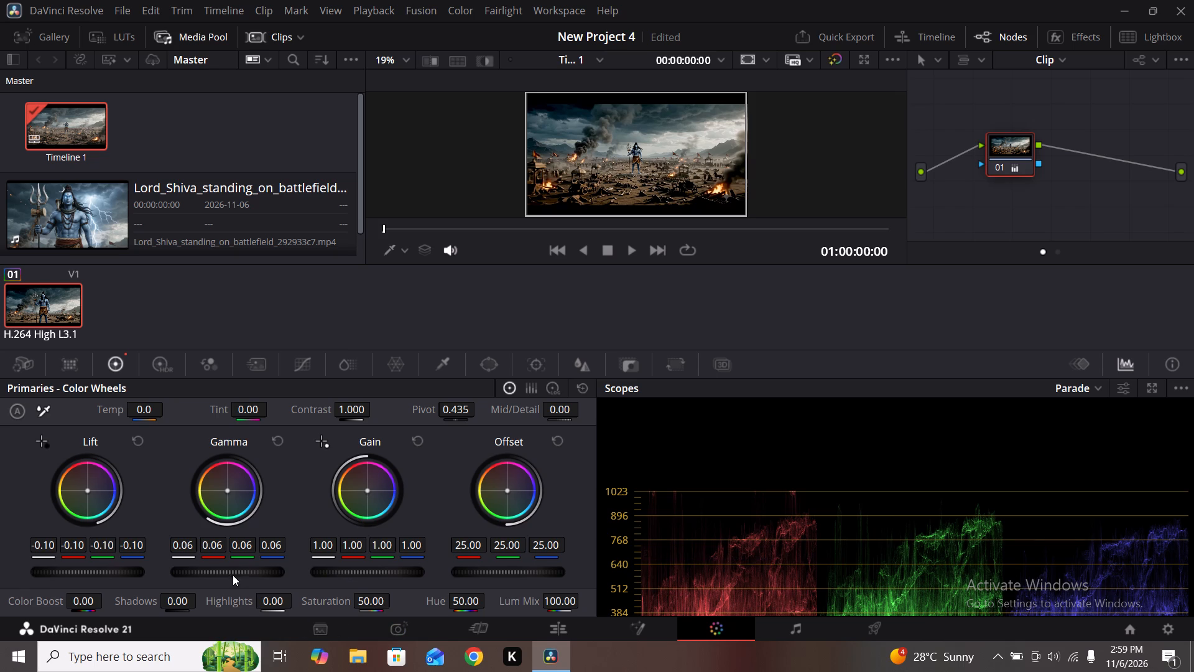
left_click_drag(238, 574, 228, 576)
left_click_drag(206, 571, 179, 572)
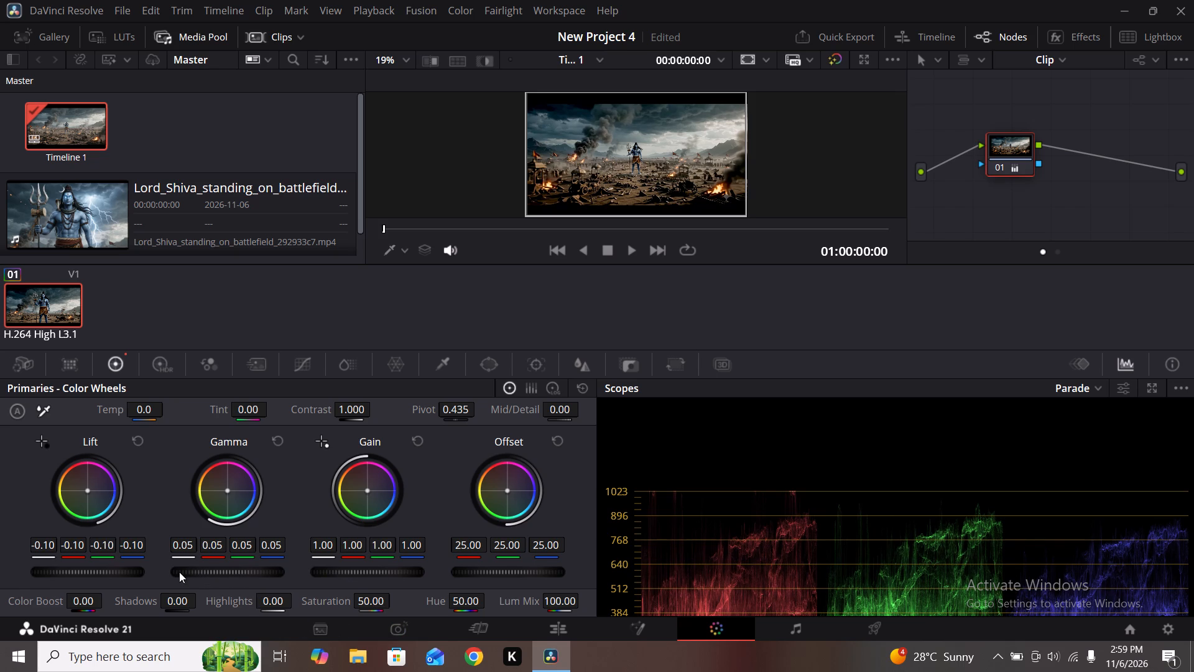
left_click_drag(179, 572, 188, 573)
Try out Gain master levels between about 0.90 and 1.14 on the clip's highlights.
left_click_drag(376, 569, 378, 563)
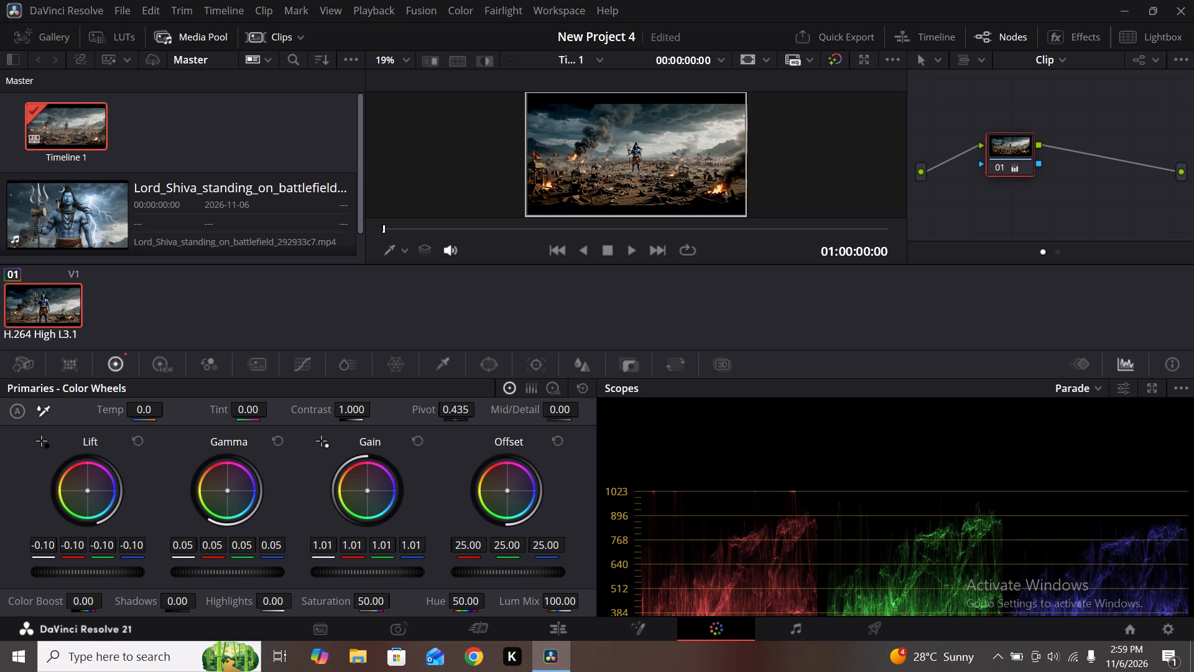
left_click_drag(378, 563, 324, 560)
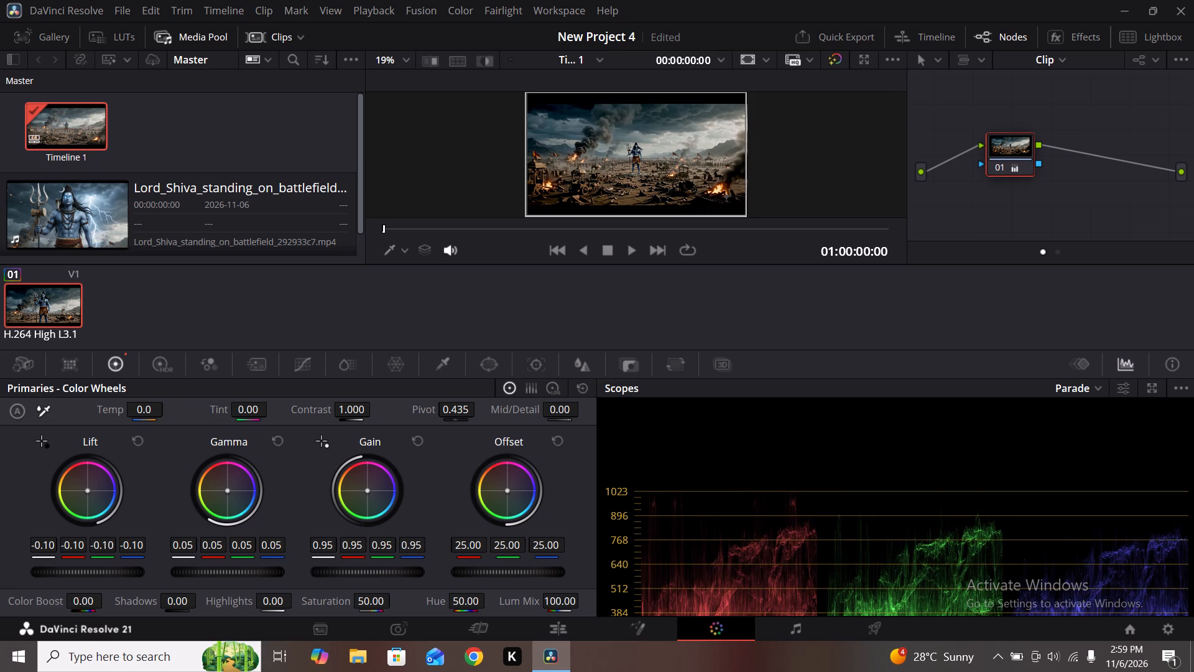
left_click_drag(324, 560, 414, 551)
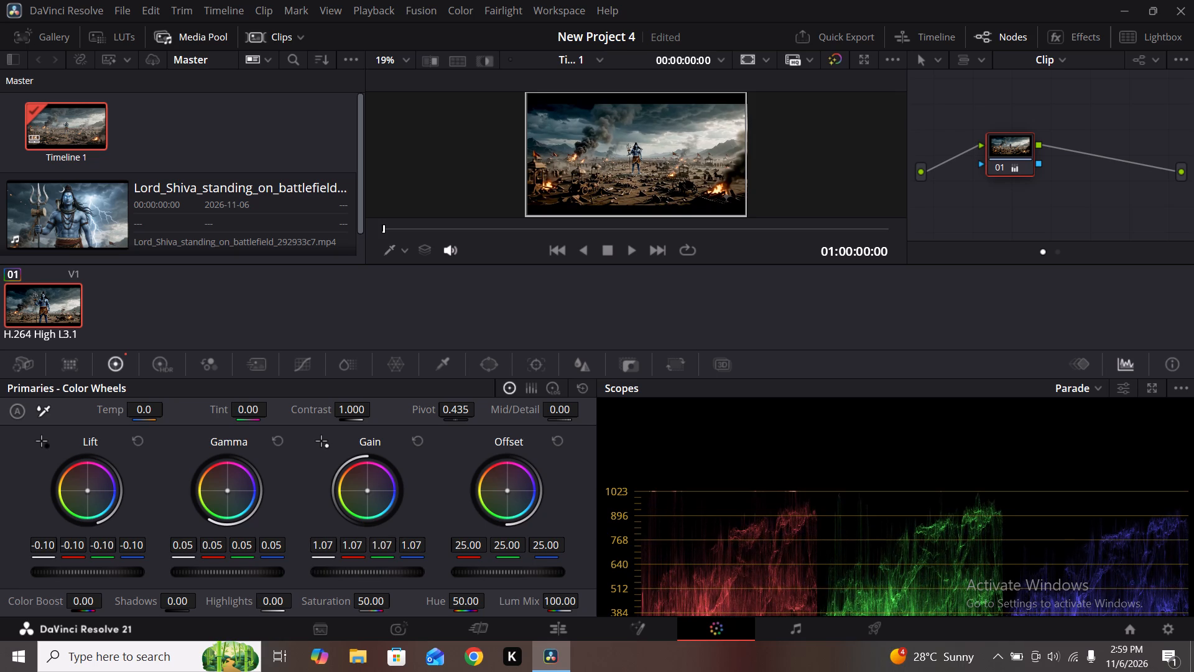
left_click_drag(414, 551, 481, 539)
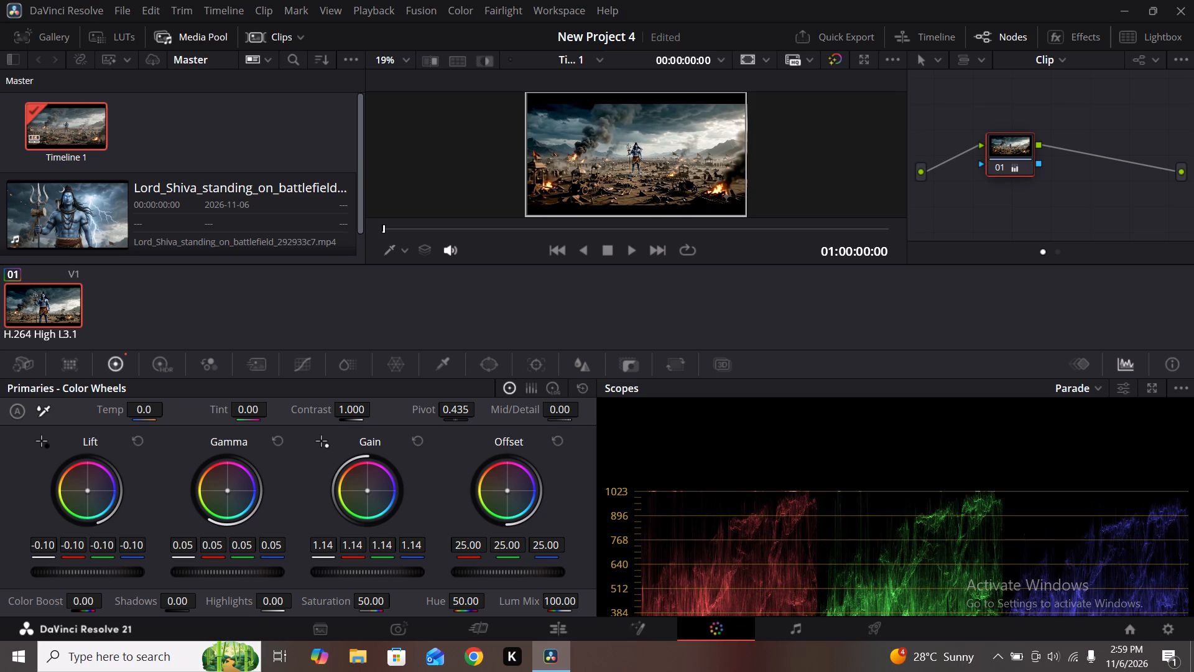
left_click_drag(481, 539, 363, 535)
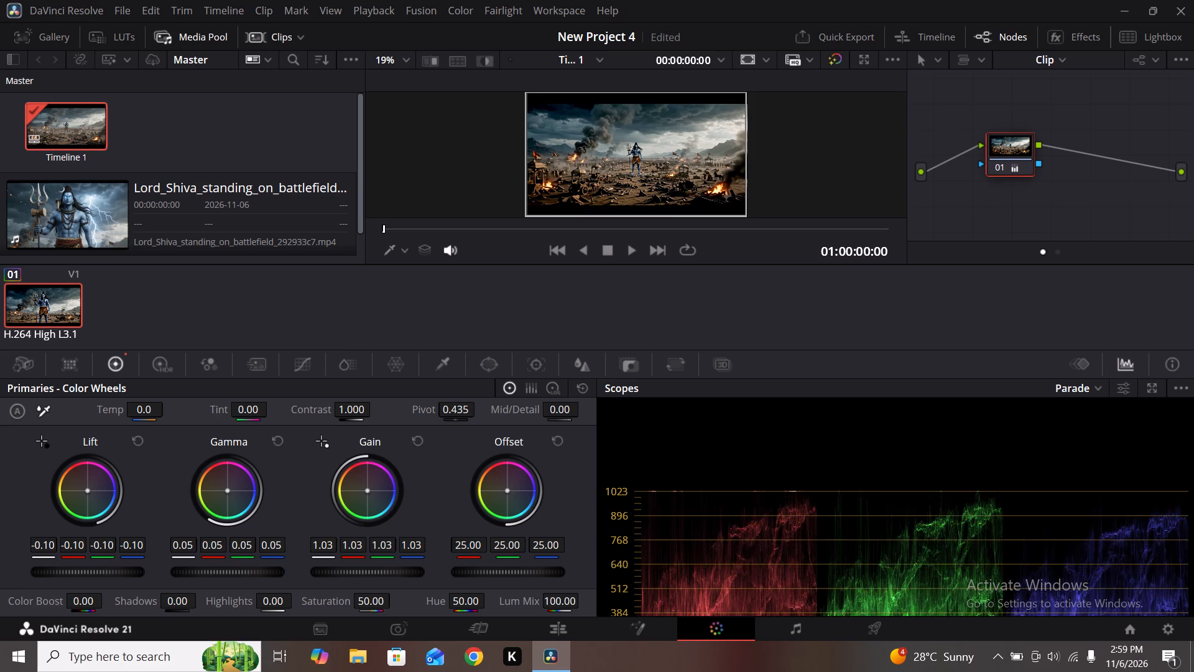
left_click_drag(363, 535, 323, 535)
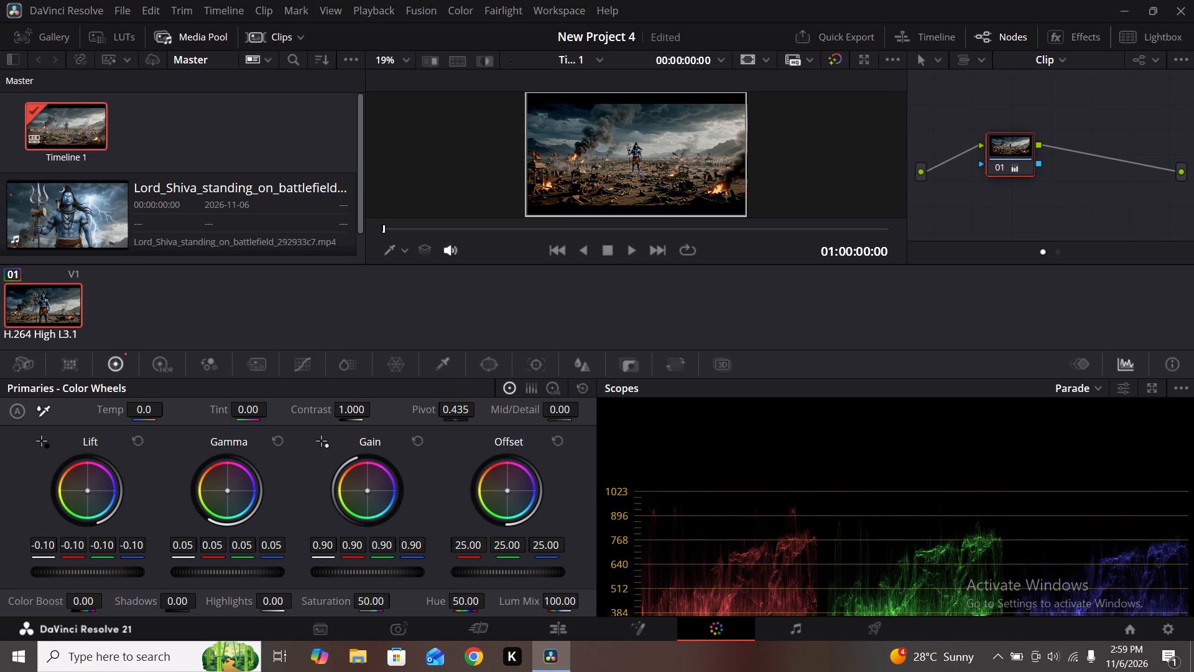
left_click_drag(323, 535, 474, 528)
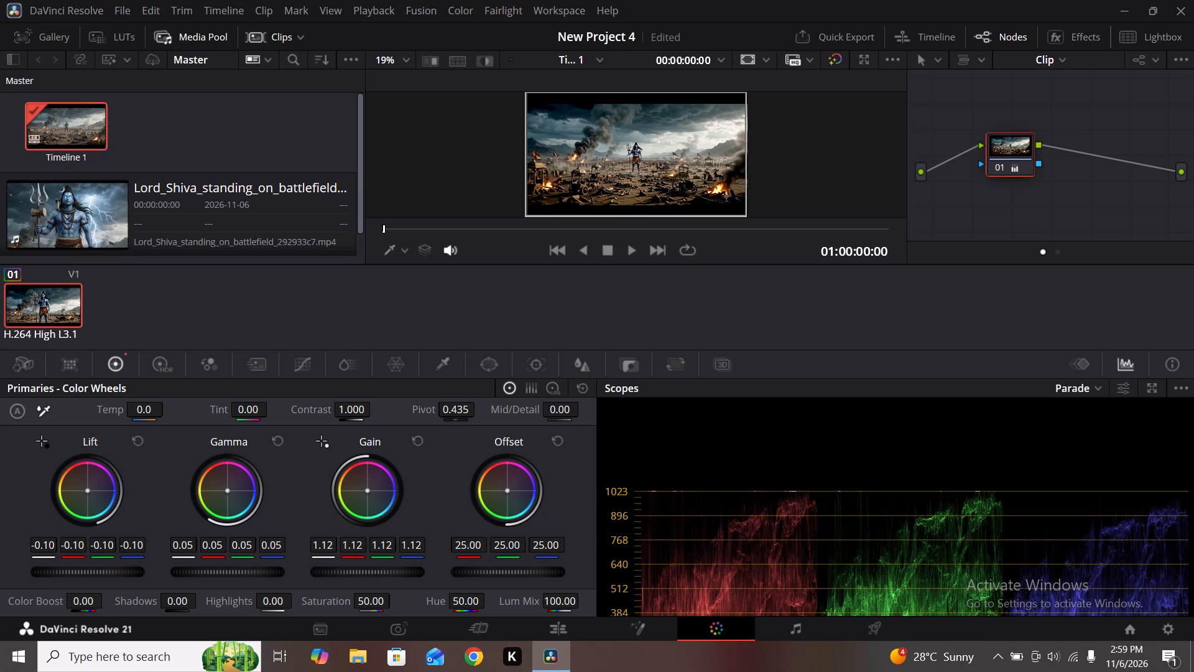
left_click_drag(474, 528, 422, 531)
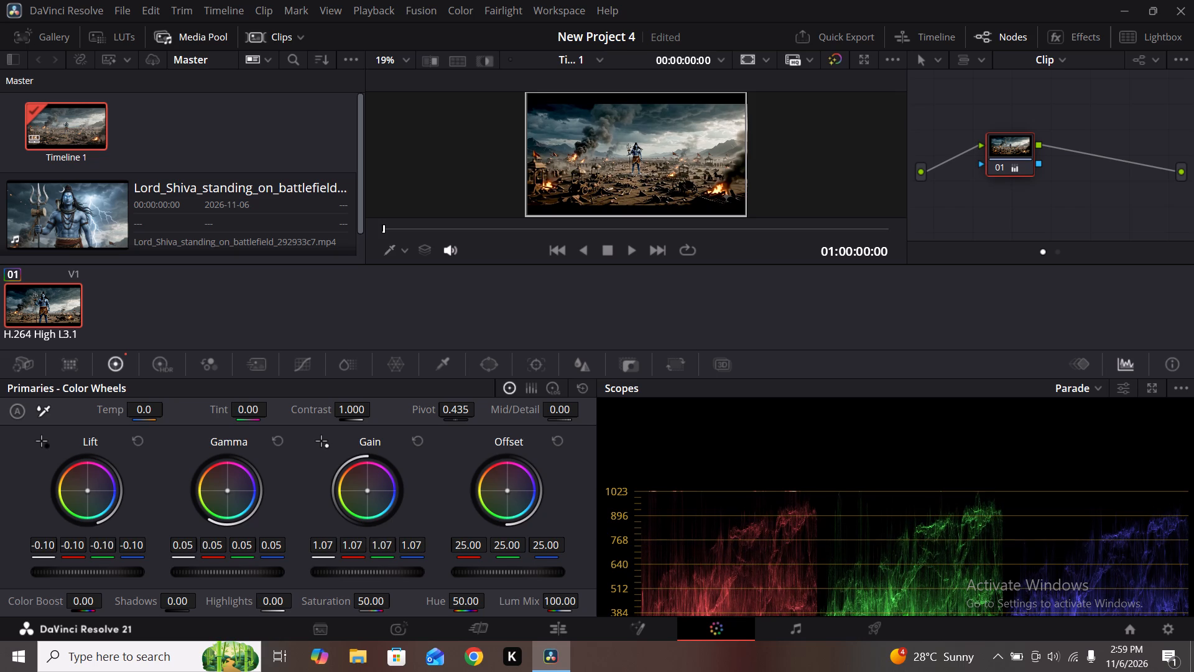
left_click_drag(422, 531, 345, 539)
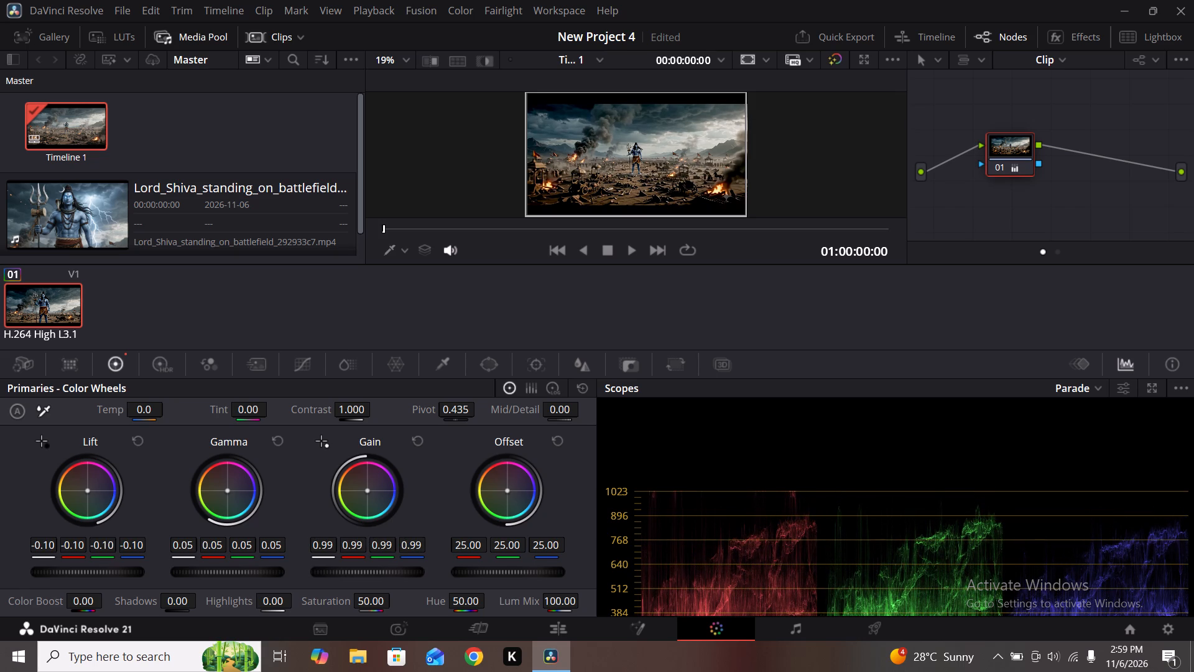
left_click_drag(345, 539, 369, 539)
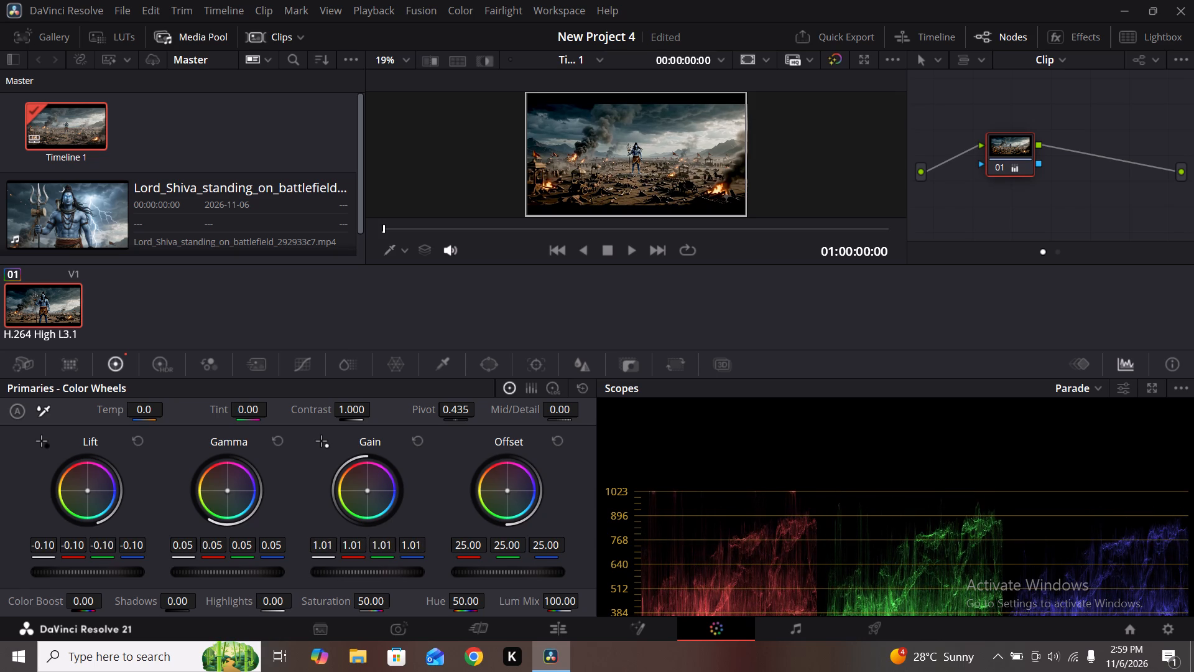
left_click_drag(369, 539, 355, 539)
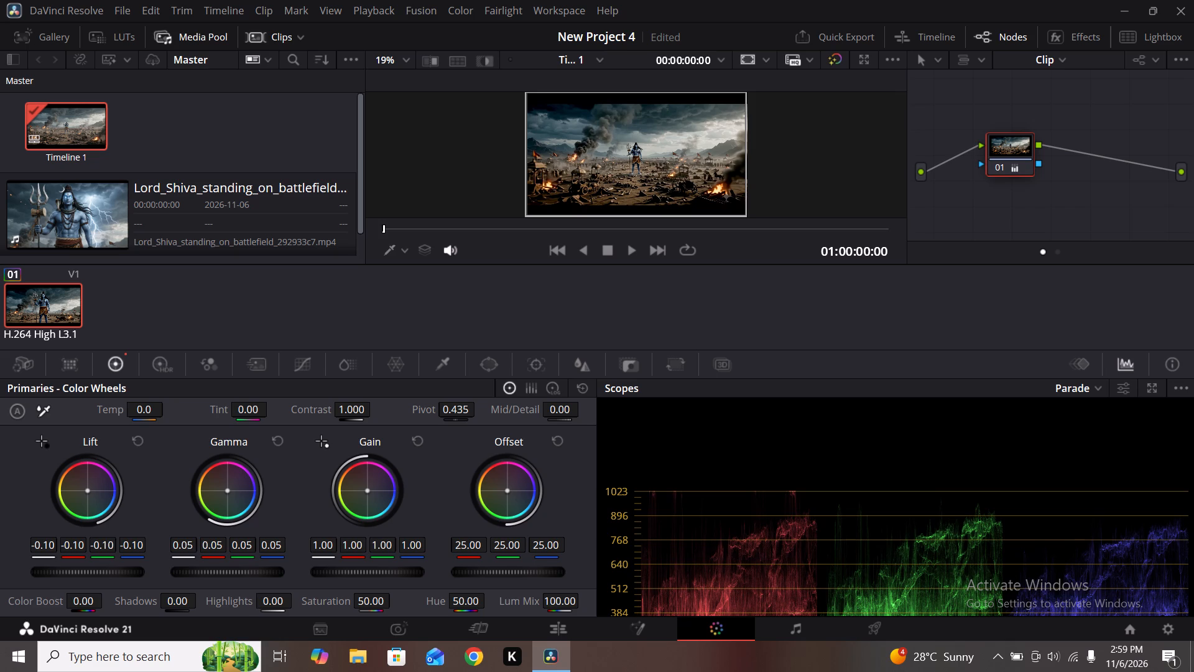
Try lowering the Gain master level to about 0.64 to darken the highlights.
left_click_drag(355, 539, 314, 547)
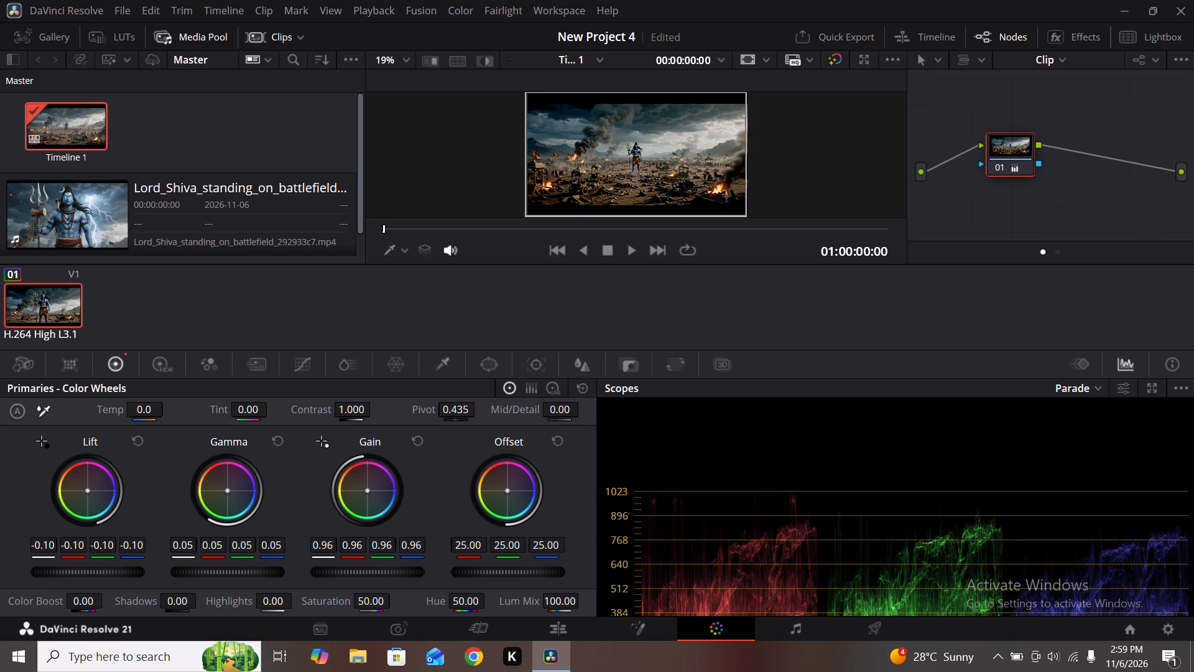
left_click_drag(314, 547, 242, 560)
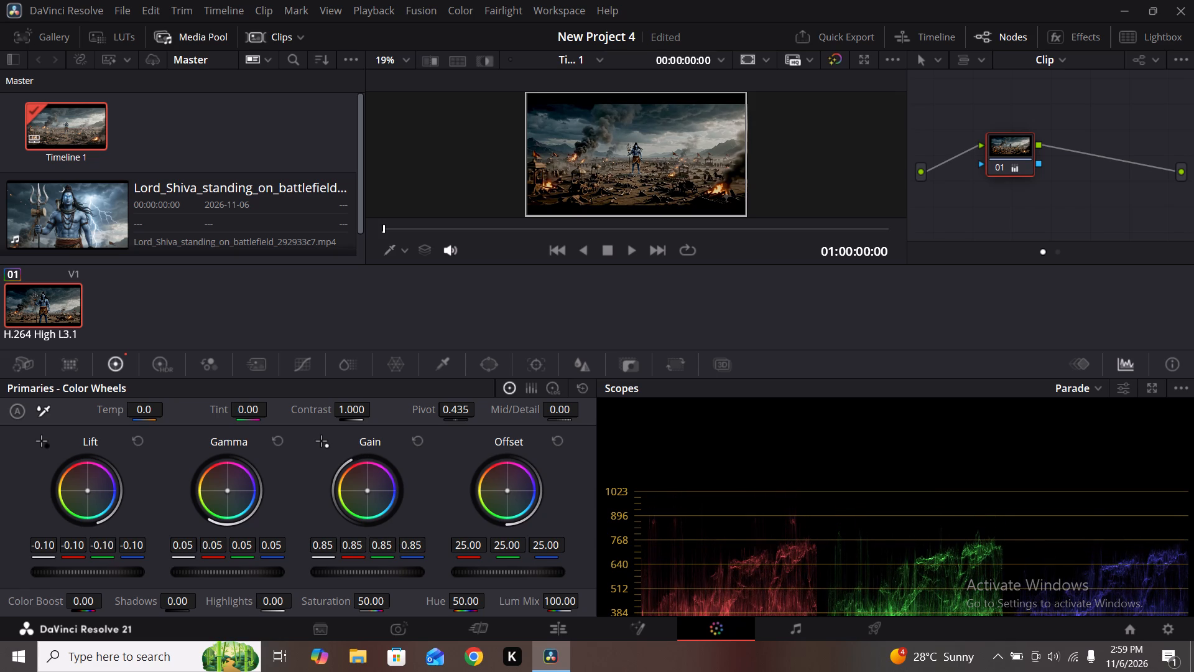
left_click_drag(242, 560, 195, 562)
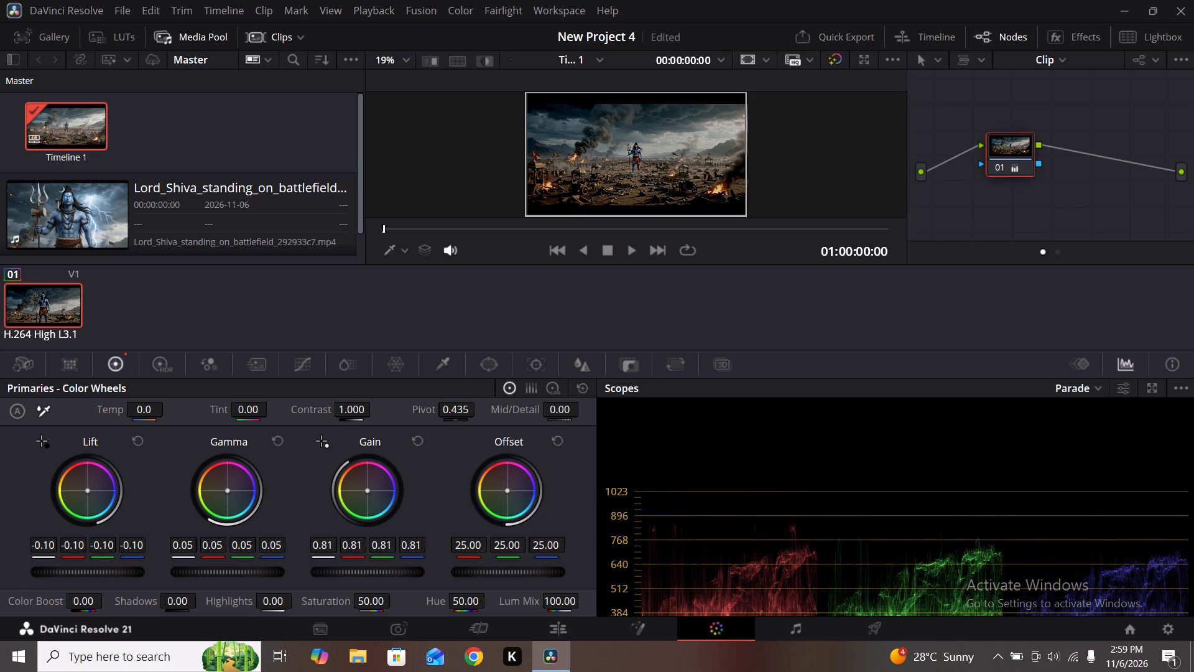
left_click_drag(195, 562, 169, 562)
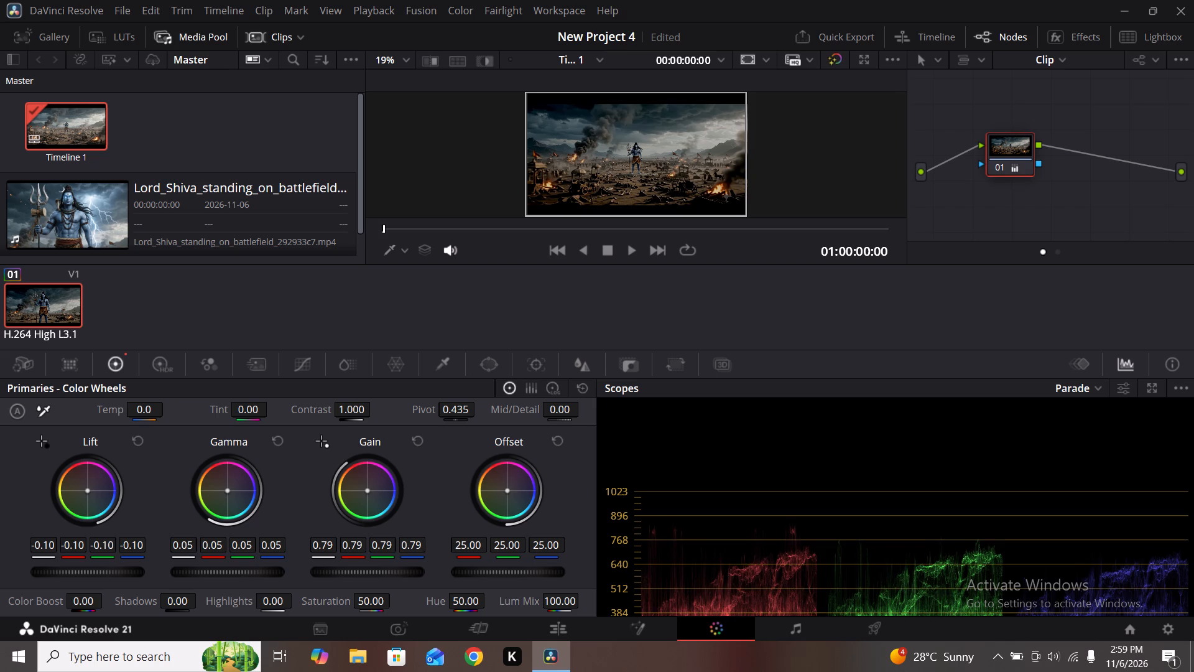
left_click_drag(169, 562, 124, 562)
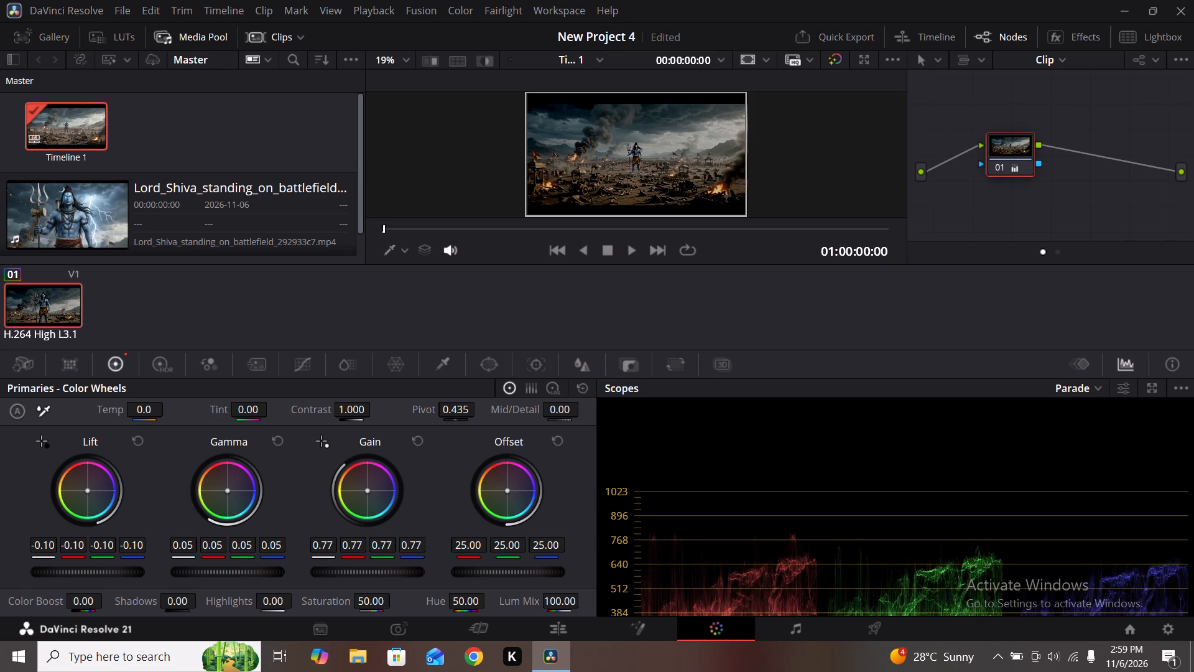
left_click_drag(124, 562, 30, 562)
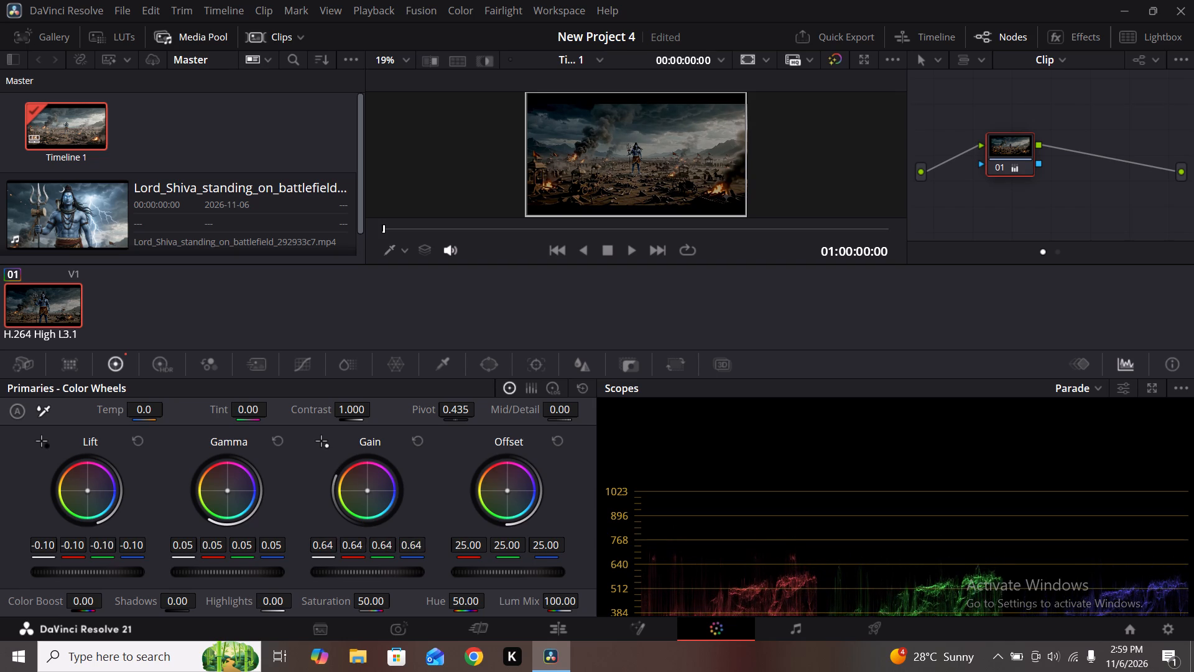
Raise the Gain master level to about 1.10 to brighten the highlights.
left_click_drag(30, 562, 224, 548)
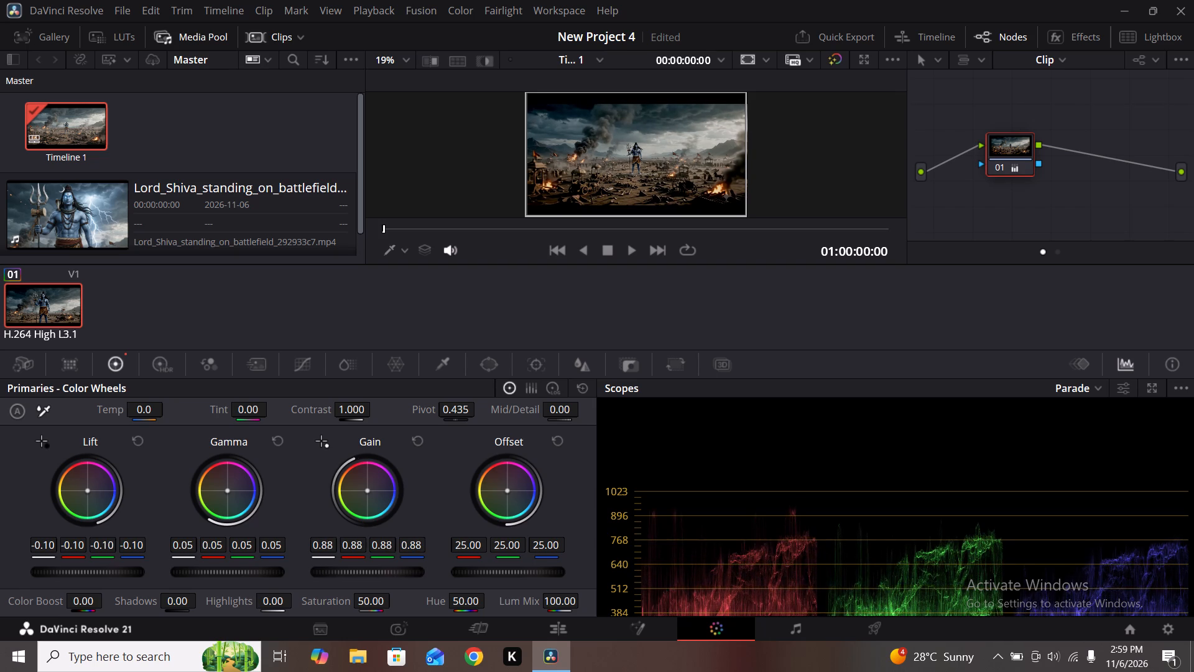
left_click_drag(224, 548, 274, 551)
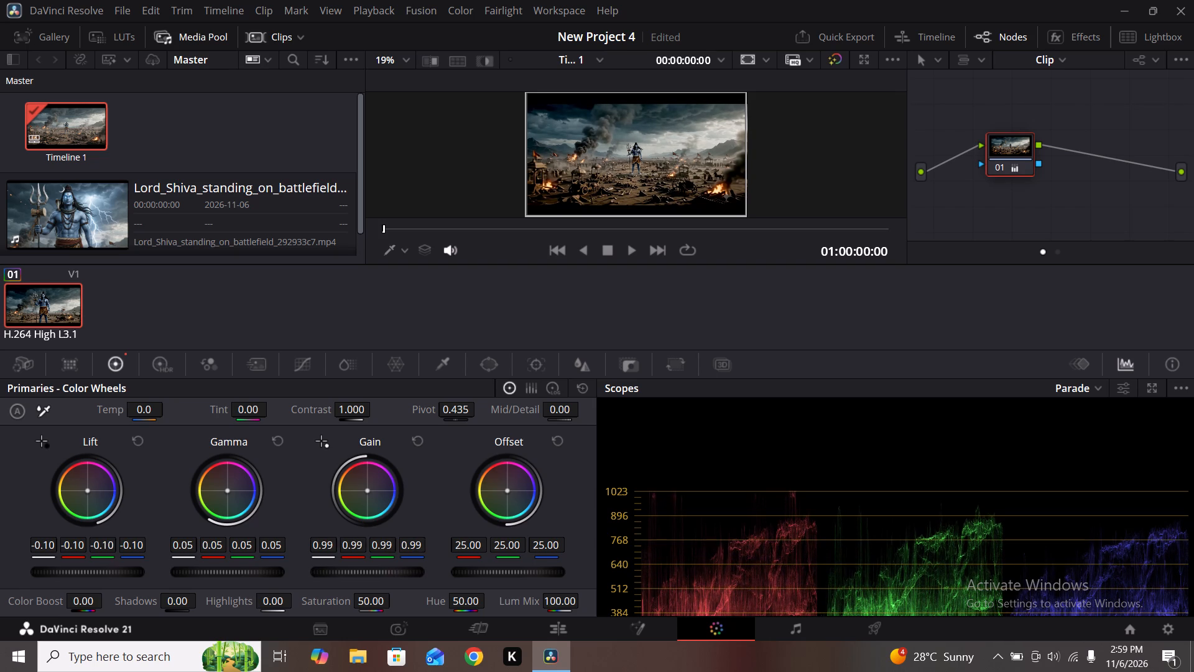
left_click_drag(274, 551, 284, 553)
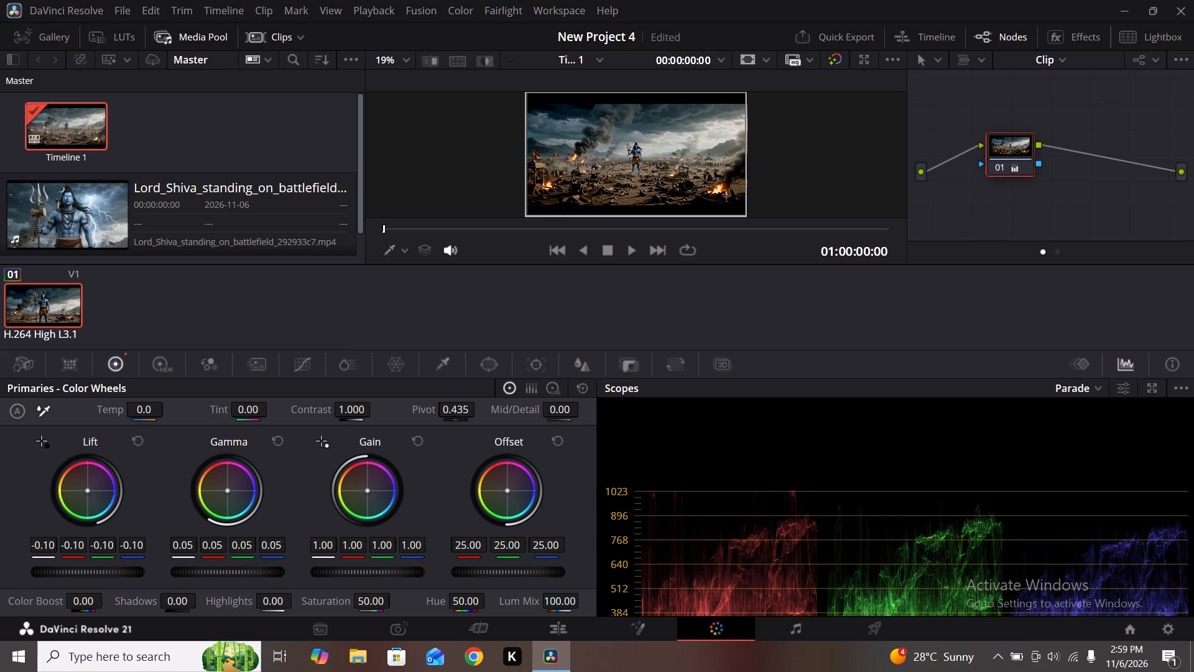
left_click_drag(284, 553, 358, 548)
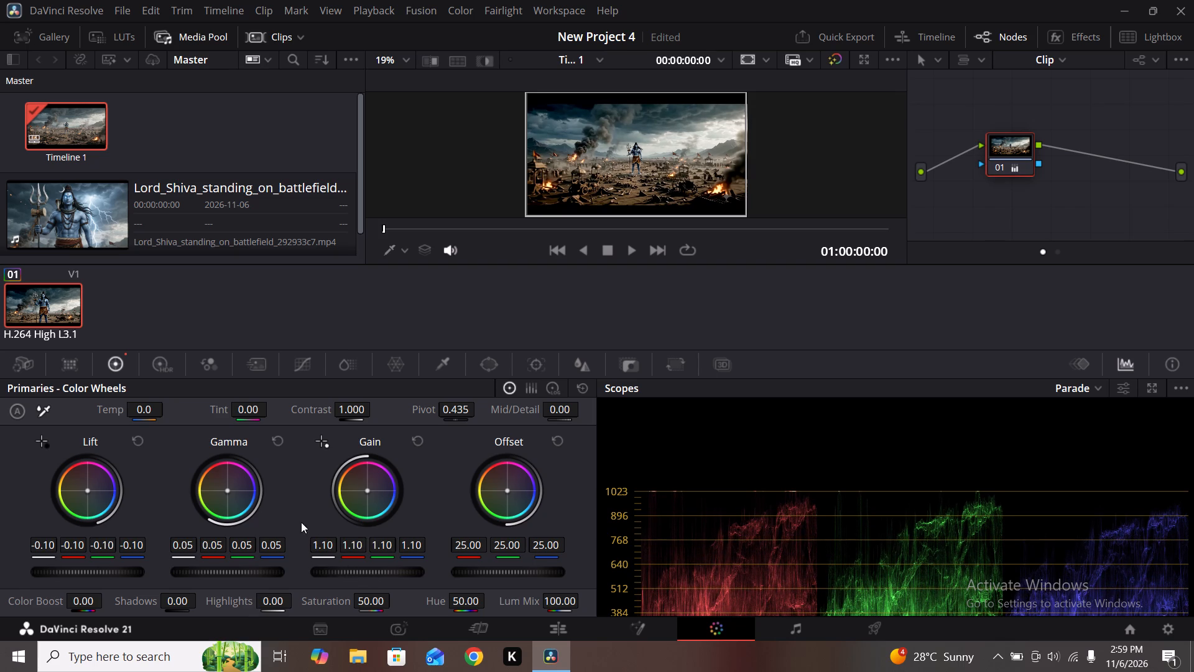
Raise the Lift master level slightly to about -0.08.
left_click_drag(111, 574, 150, 570)
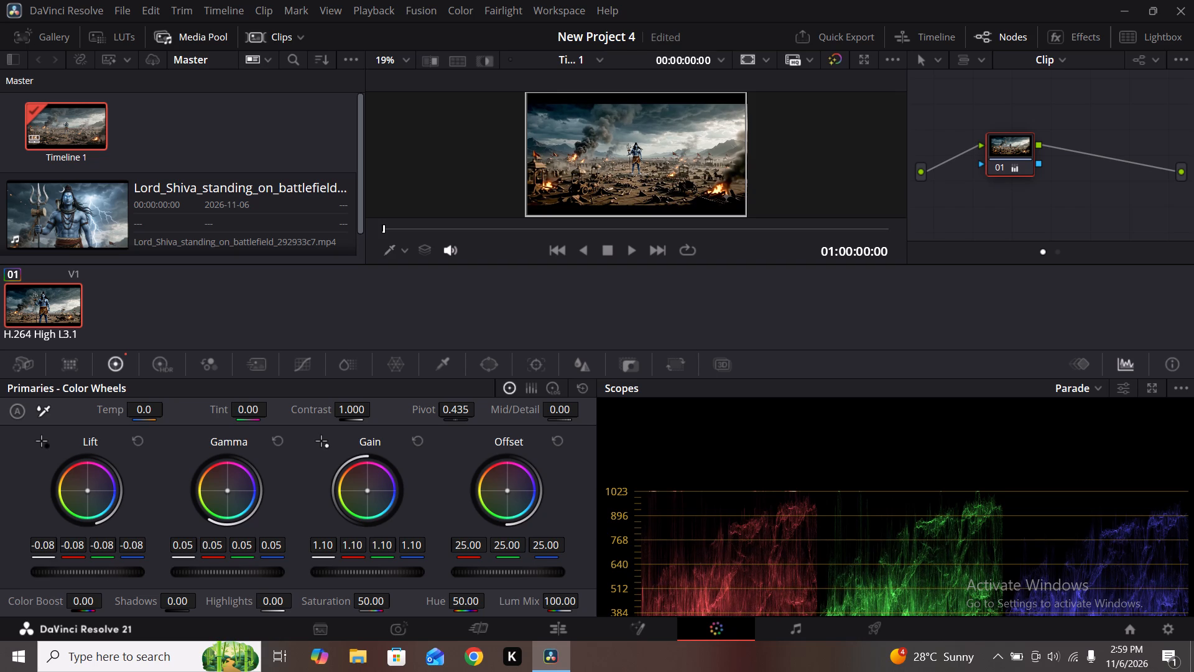
left_click_drag(150, 570, 155, 570)
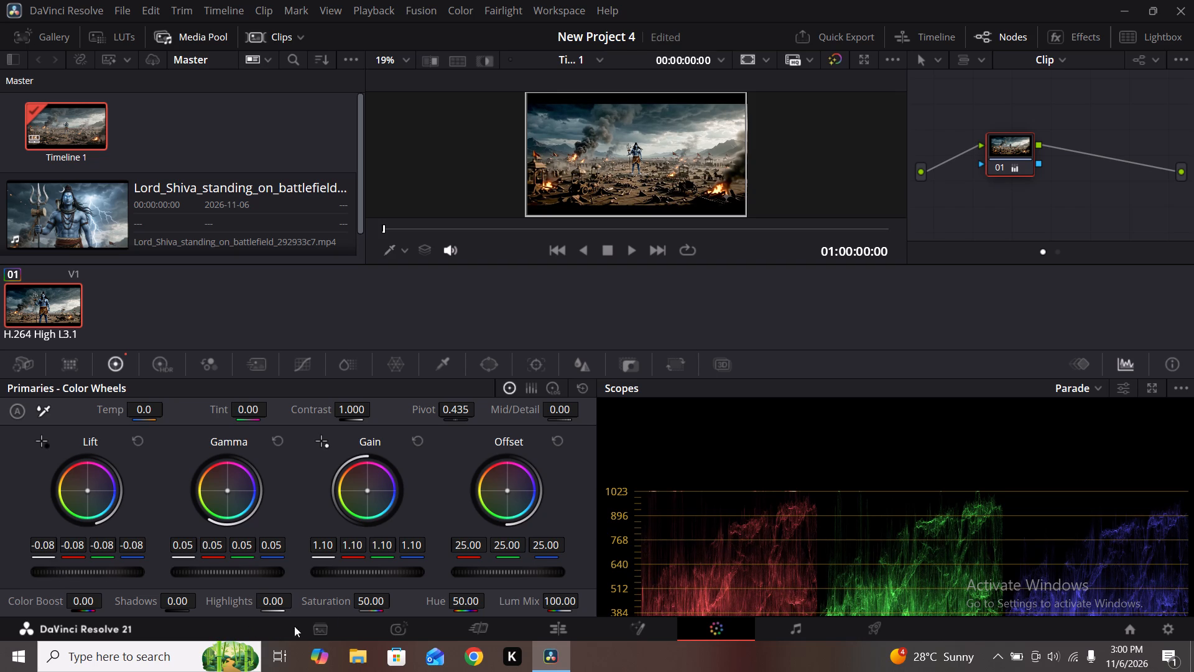
Adjust the Offset master level down and up, settling on about 23.90.
left_click_drag(501, 570, 461, 574)
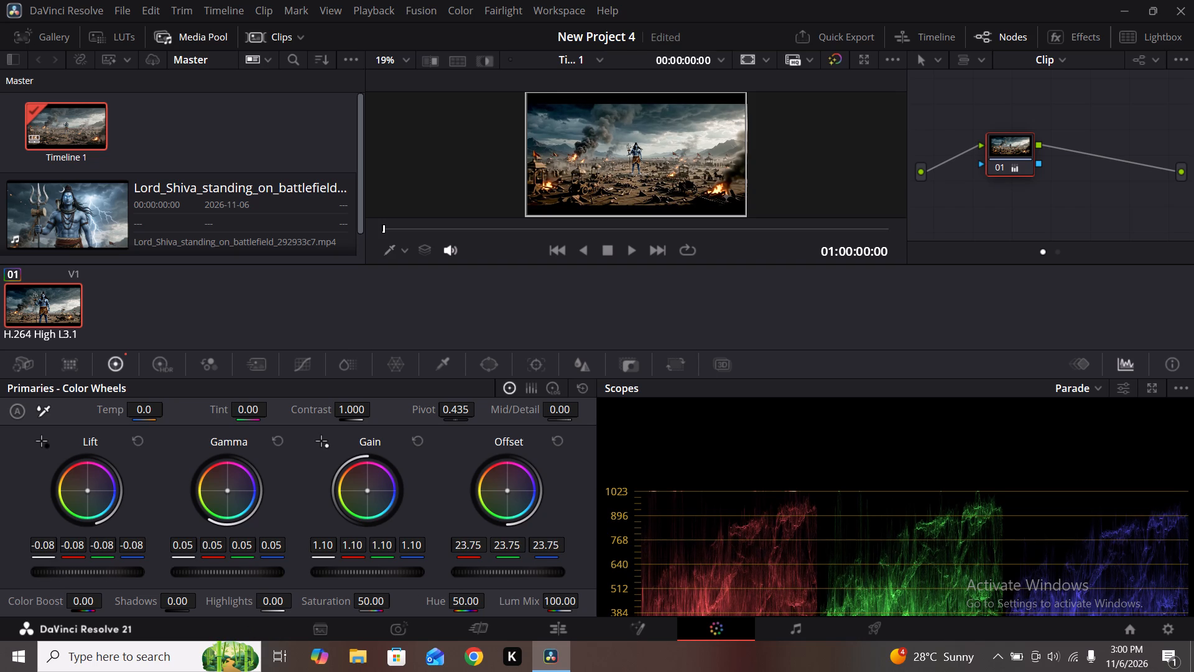
left_click_drag(461, 574, 497, 575)
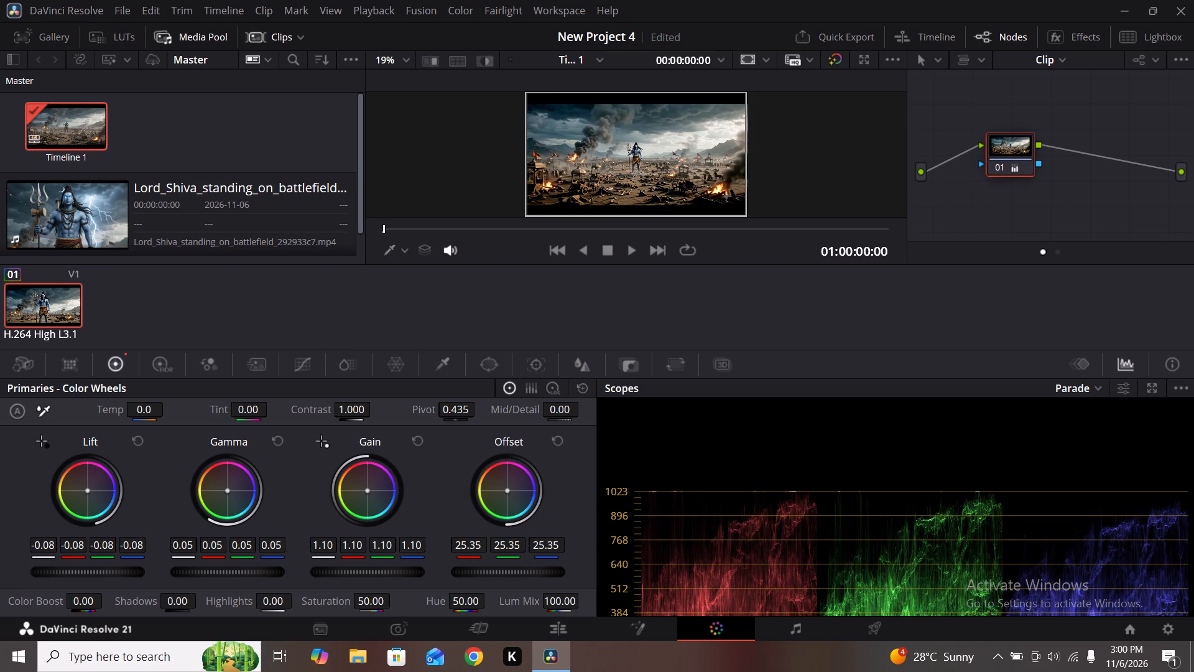
left_click_drag(497, 575, 483, 570)
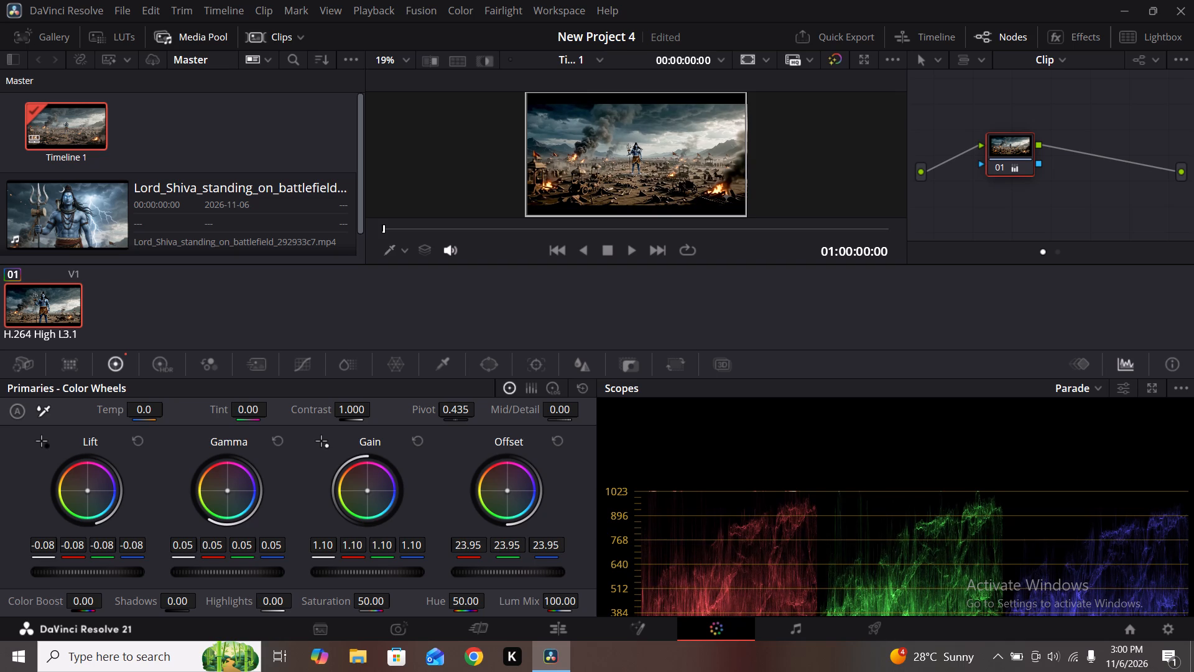
left_click_drag(483, 570, 480, 554)
Compare the image with the grade bypassed and with it enabled.
left_click(833, 63)
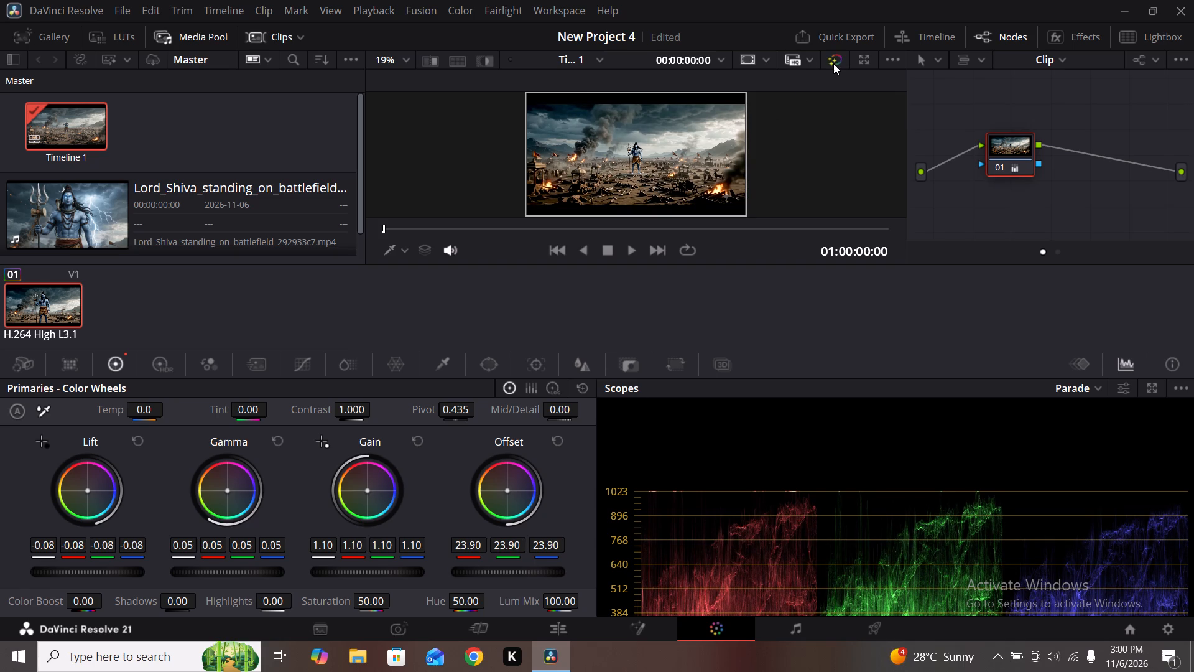
left_click(833, 63)
left_click(835, 59)
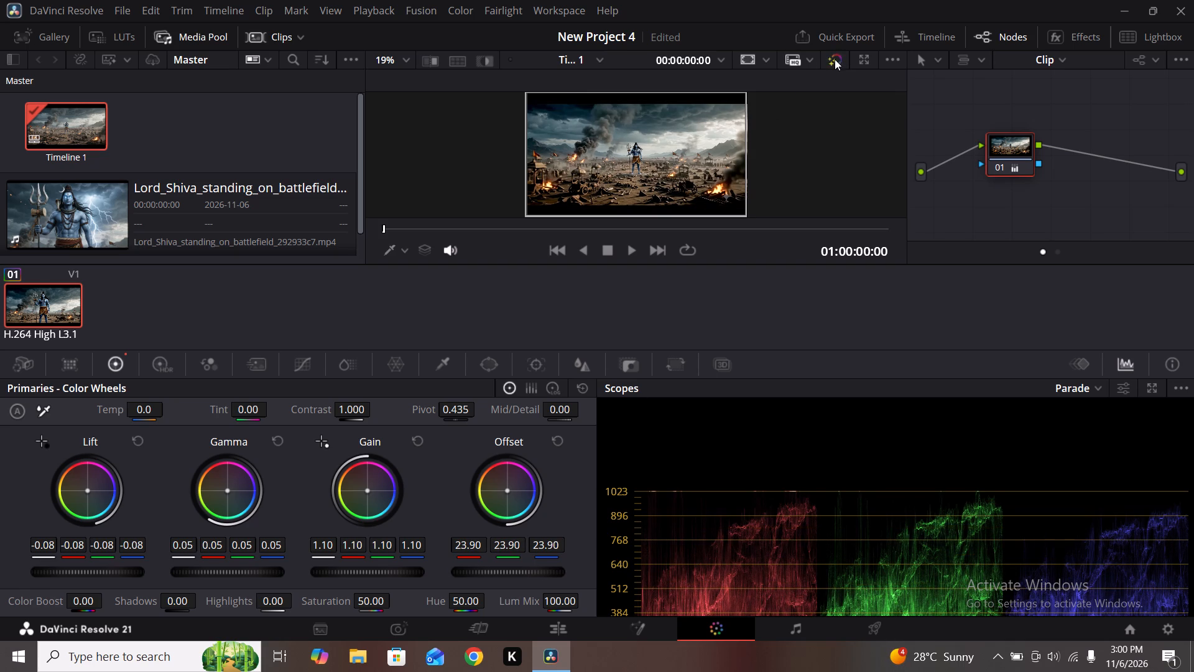
left_click(835, 59)
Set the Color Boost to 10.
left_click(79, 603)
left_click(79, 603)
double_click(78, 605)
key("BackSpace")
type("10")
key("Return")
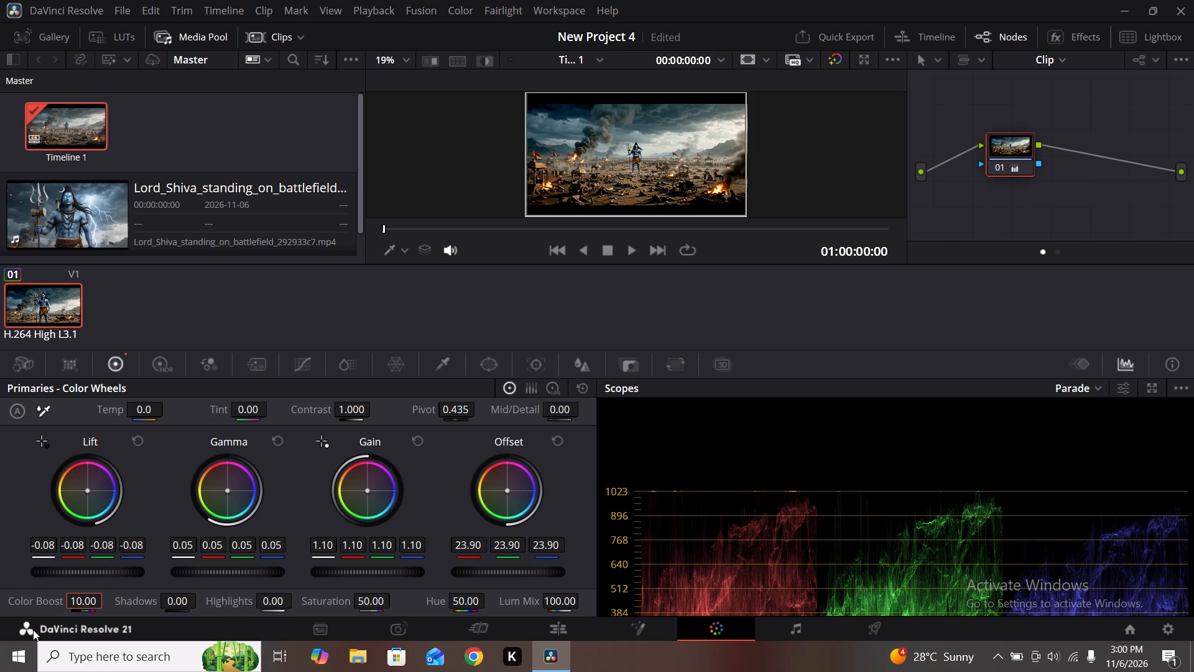
Set the Color Boost to 20.
left_click(81, 605)
double_click(81, 604)
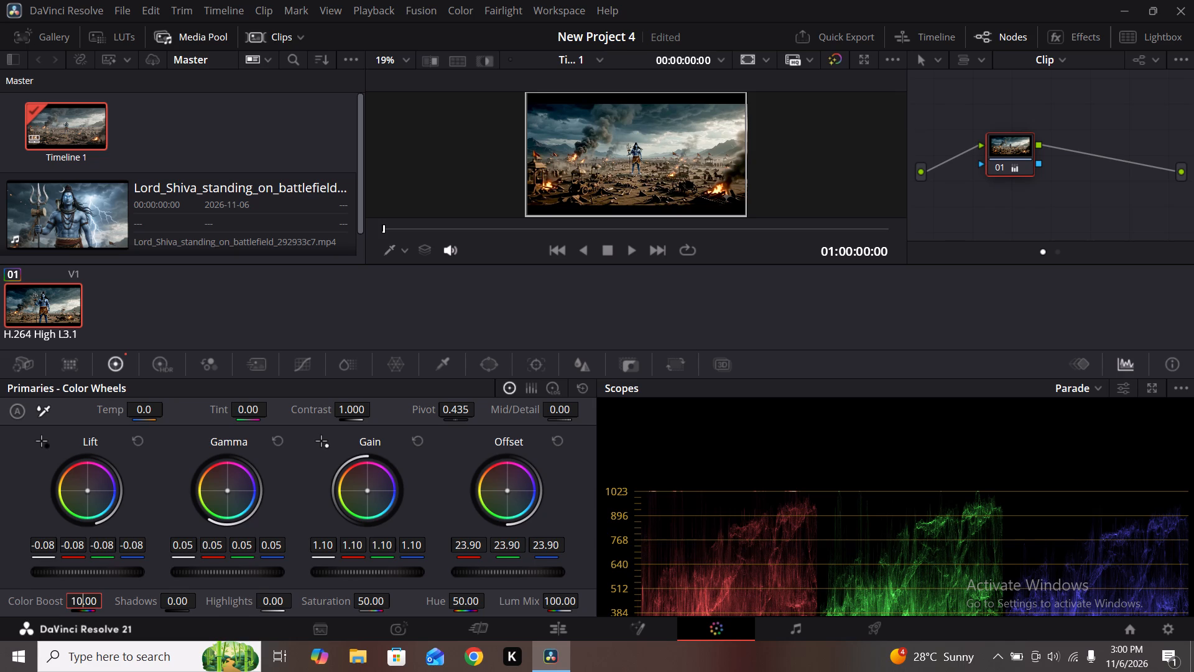
left_click(78, 604)
left_click(78, 604)
key("BackSpace")
key("2")
key("Return")
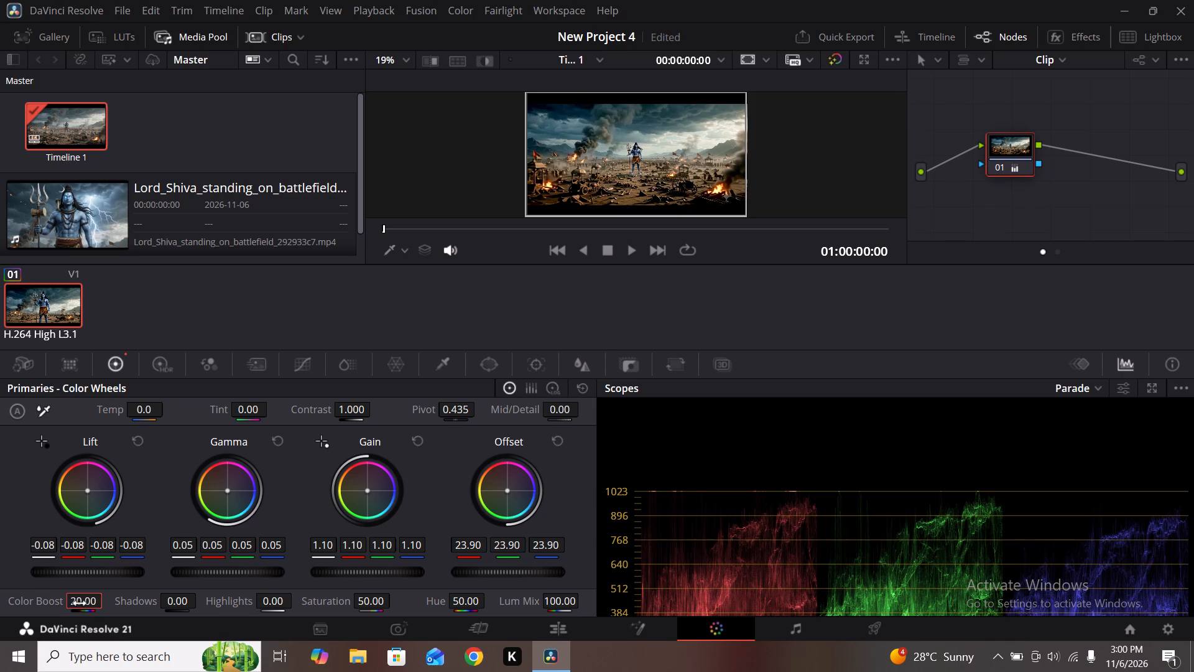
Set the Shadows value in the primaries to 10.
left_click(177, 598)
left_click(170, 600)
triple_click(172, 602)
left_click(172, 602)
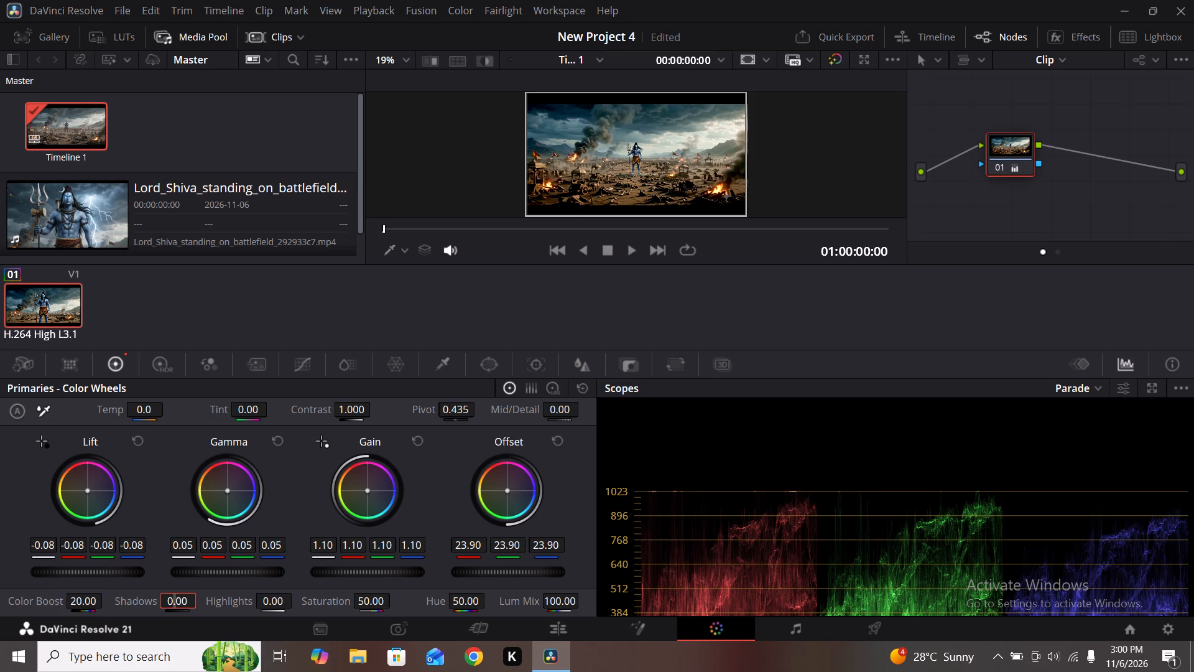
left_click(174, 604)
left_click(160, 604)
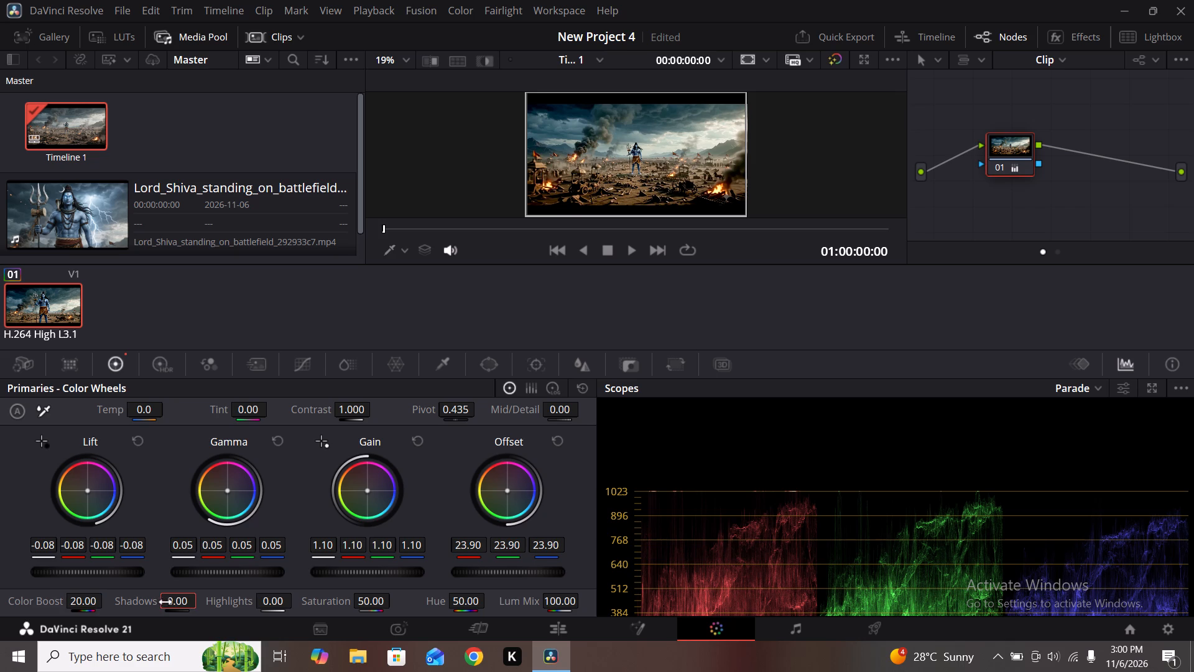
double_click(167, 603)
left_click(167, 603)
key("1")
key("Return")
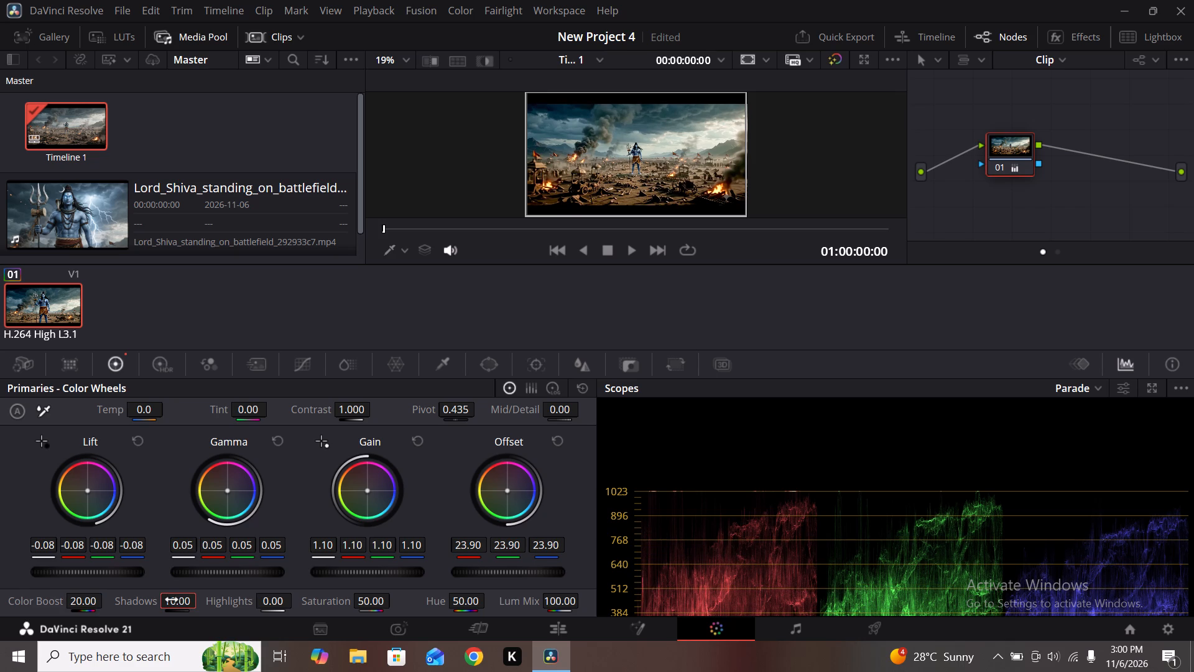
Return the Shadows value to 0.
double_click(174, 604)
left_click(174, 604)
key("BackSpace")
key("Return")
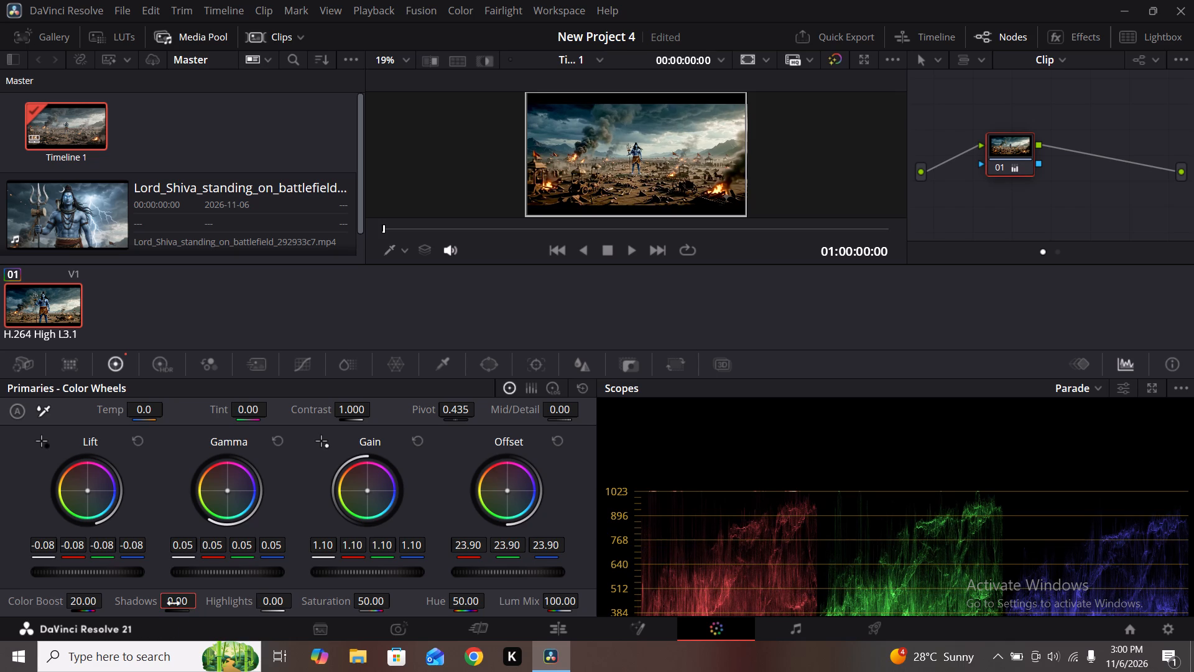
Set the Highlights value in the primaries to 10.
left_click(277, 604)
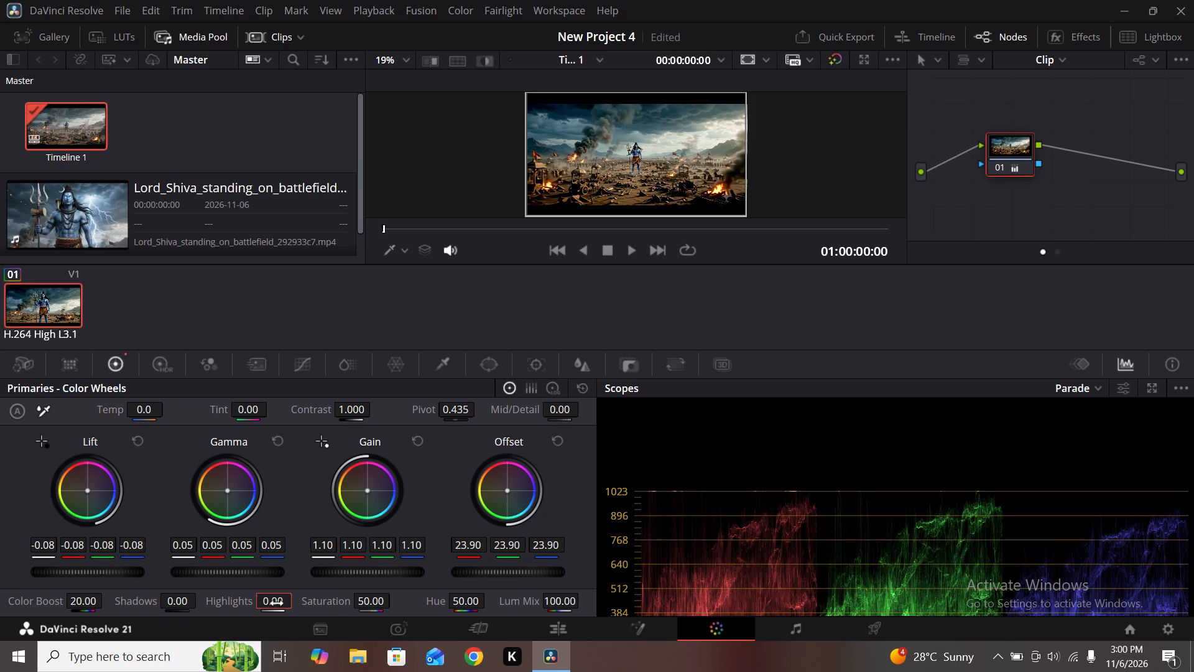
double_click(271, 604)
left_click(267, 605)
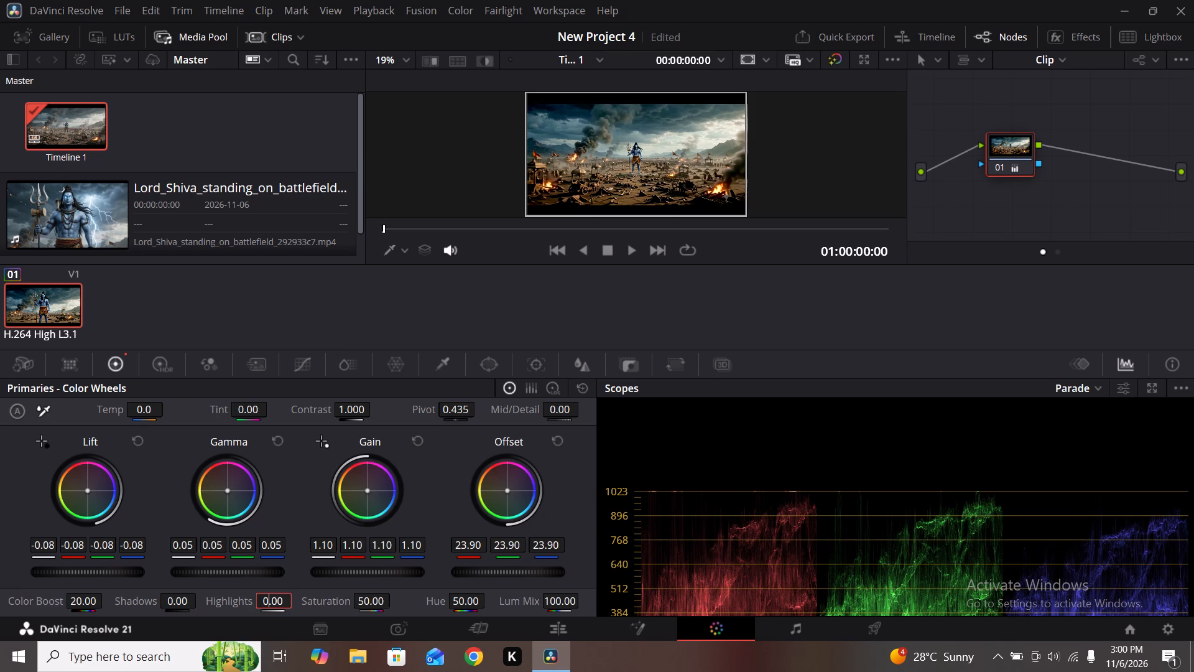
left_click(264, 599)
key("1")
key("Return")
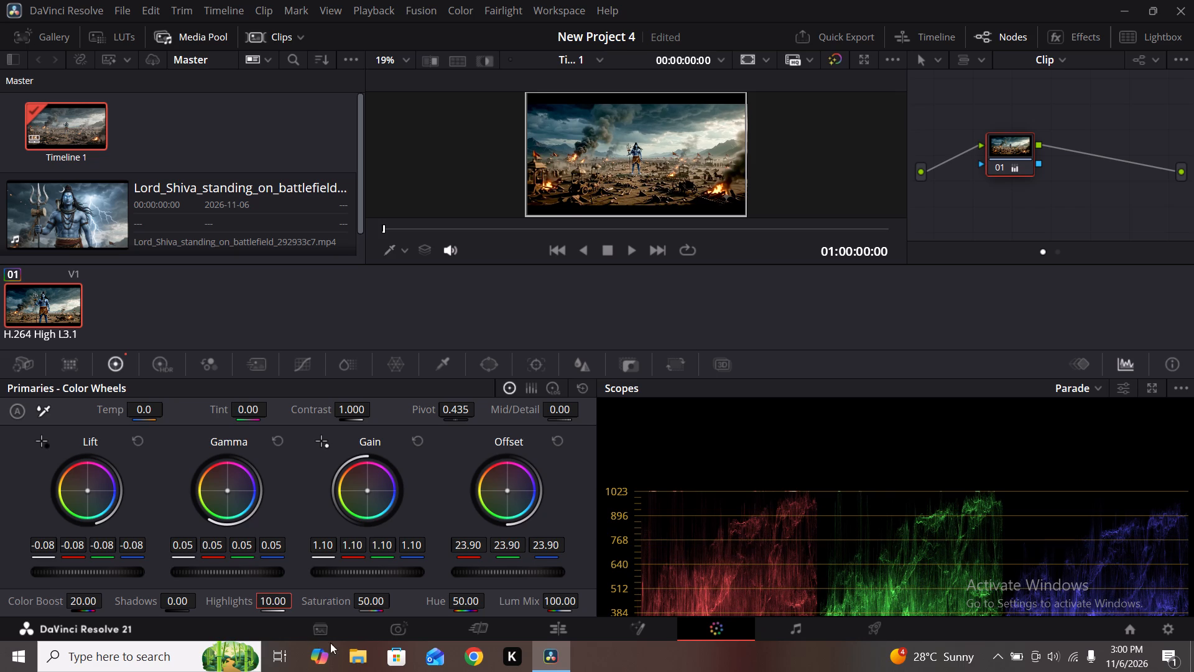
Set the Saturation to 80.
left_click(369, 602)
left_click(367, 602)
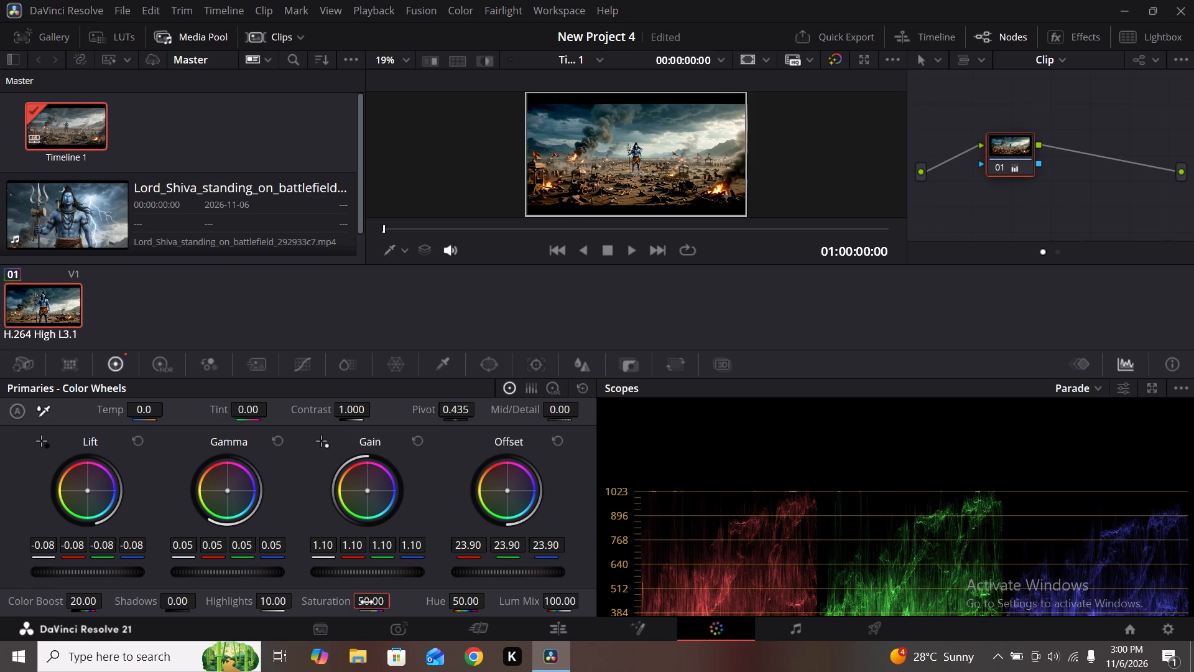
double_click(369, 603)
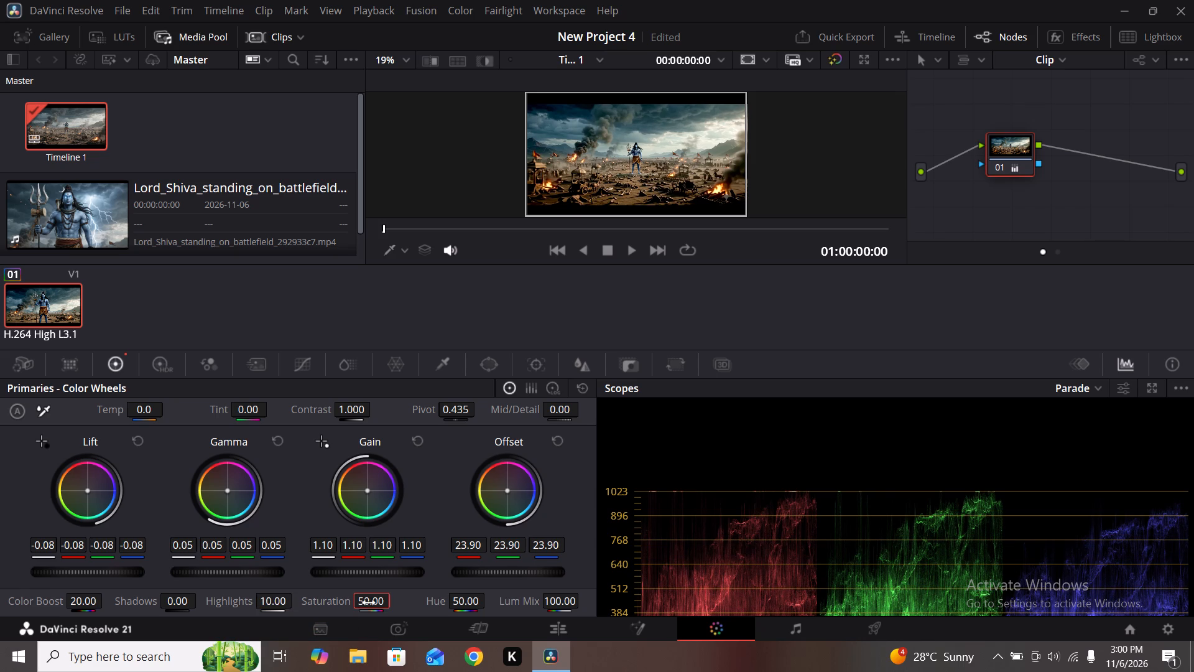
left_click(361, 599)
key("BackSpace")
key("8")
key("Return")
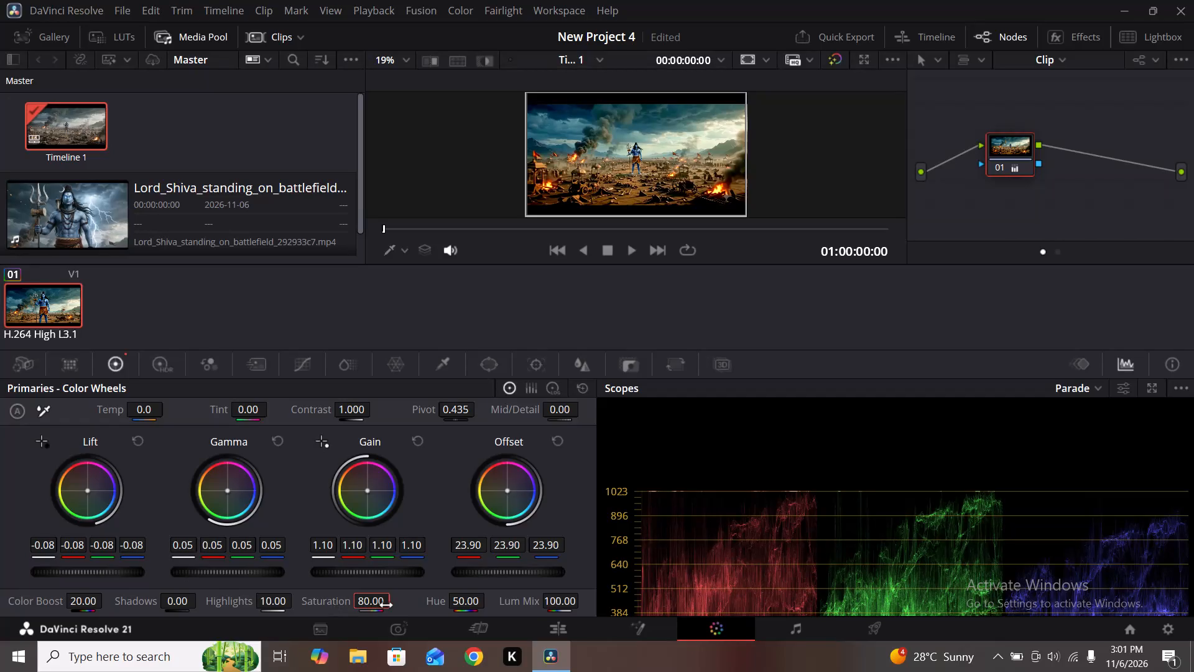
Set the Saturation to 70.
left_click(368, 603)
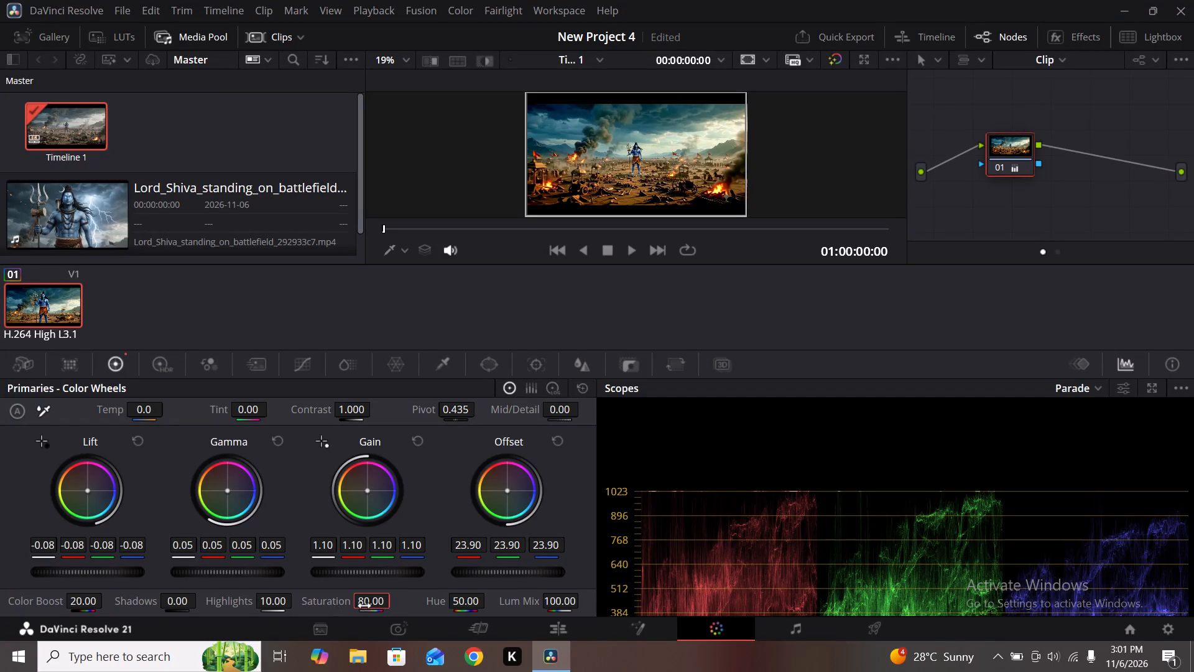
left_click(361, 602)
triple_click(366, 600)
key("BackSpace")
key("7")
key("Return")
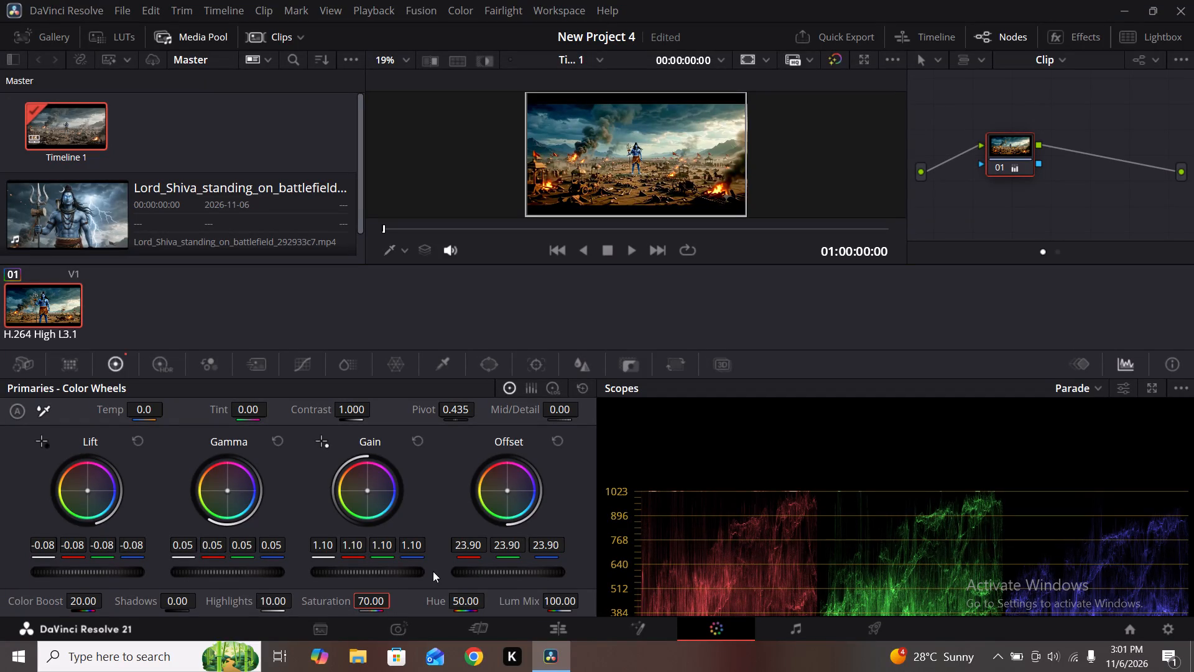
Set the Saturation to 60.
left_click(367, 608)
double_click(364, 600)
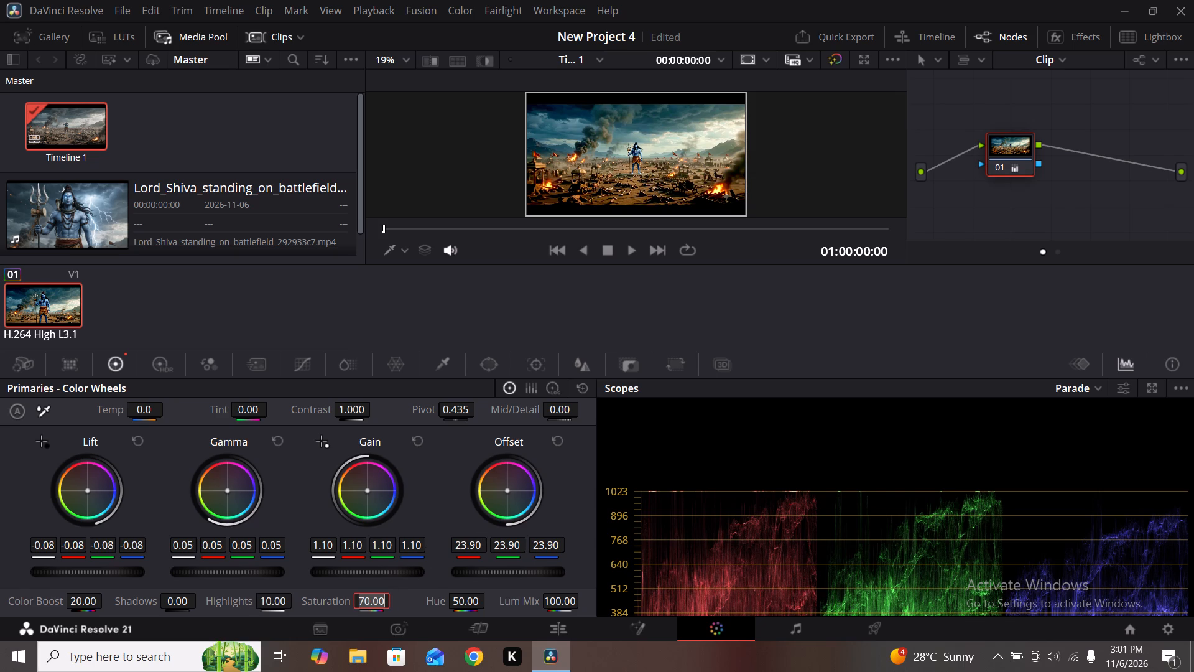
left_click(364, 600)
key("BackSpace")
key("6")
key("Return")
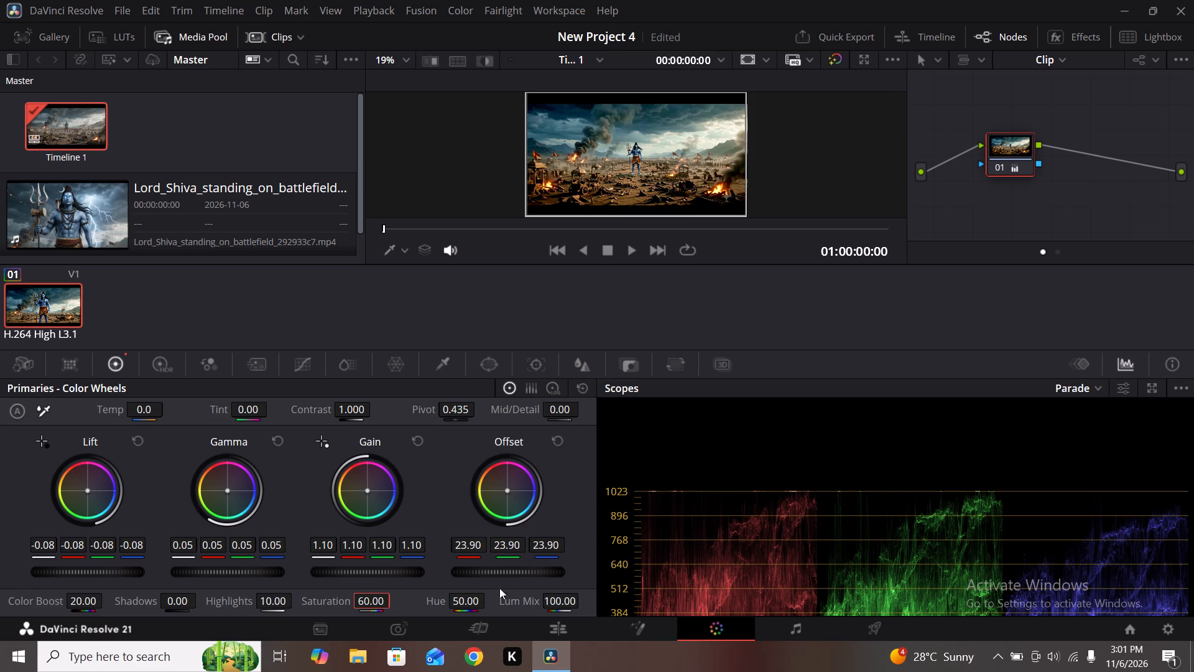
left_click(407, 599)
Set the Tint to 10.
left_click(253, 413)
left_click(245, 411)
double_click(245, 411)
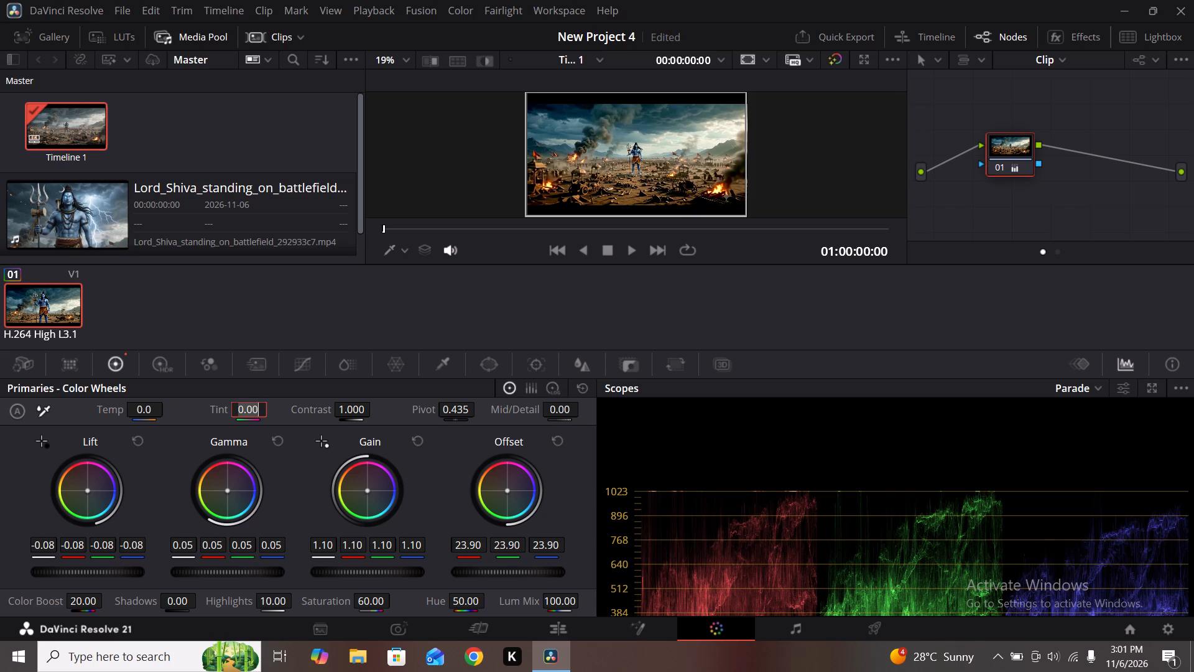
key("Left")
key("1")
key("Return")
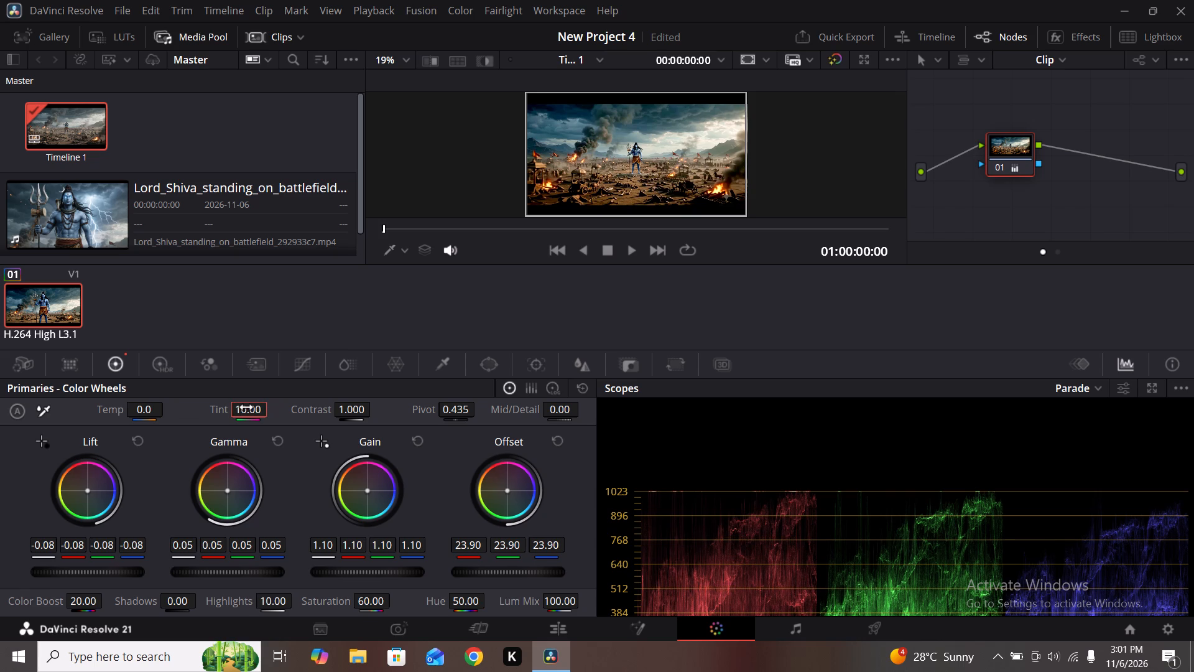
Set the Tint to 20.
double_click(240, 409)
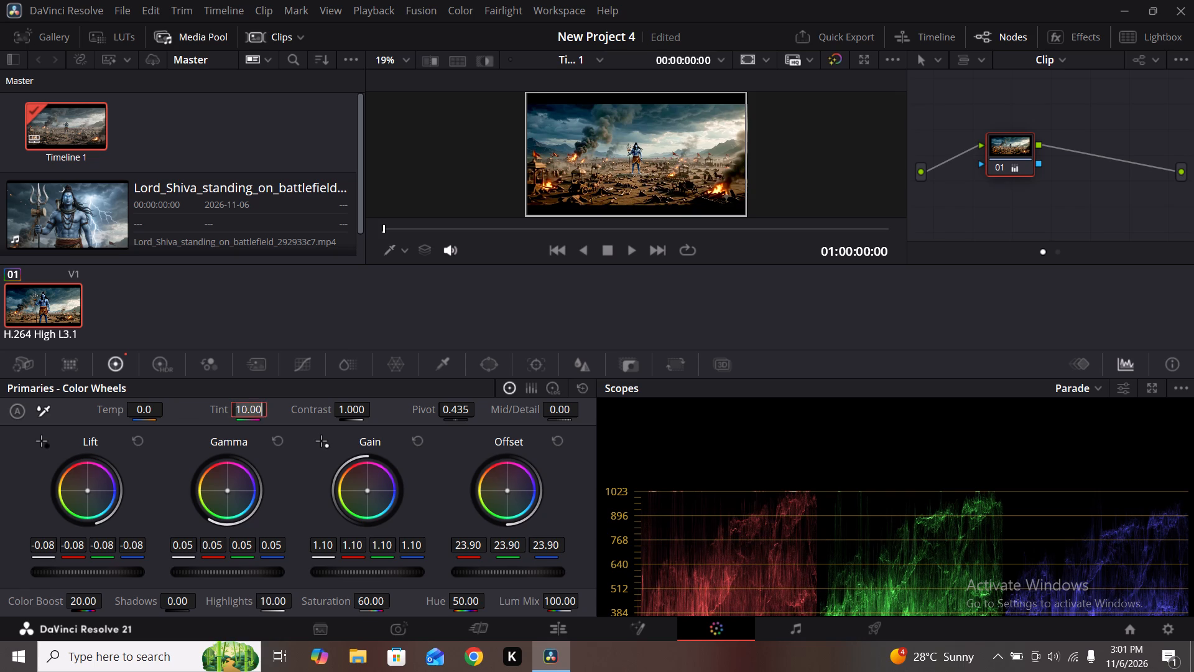
left_click(240, 409)
key("BackSpace")
key("2")
key("Return")
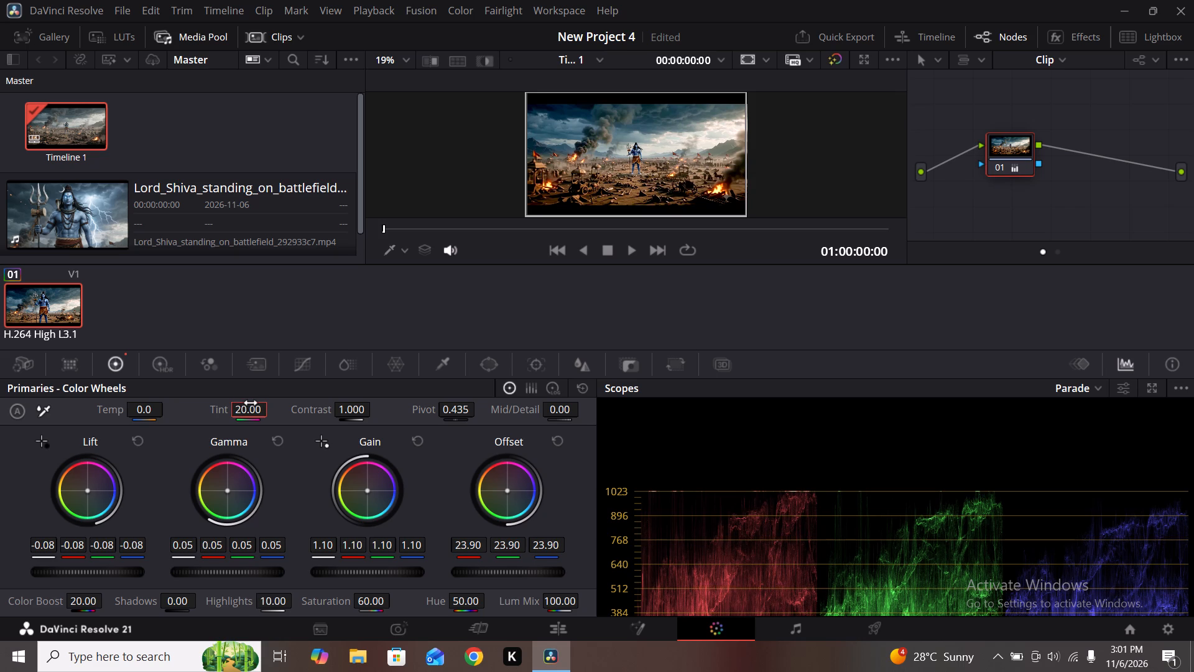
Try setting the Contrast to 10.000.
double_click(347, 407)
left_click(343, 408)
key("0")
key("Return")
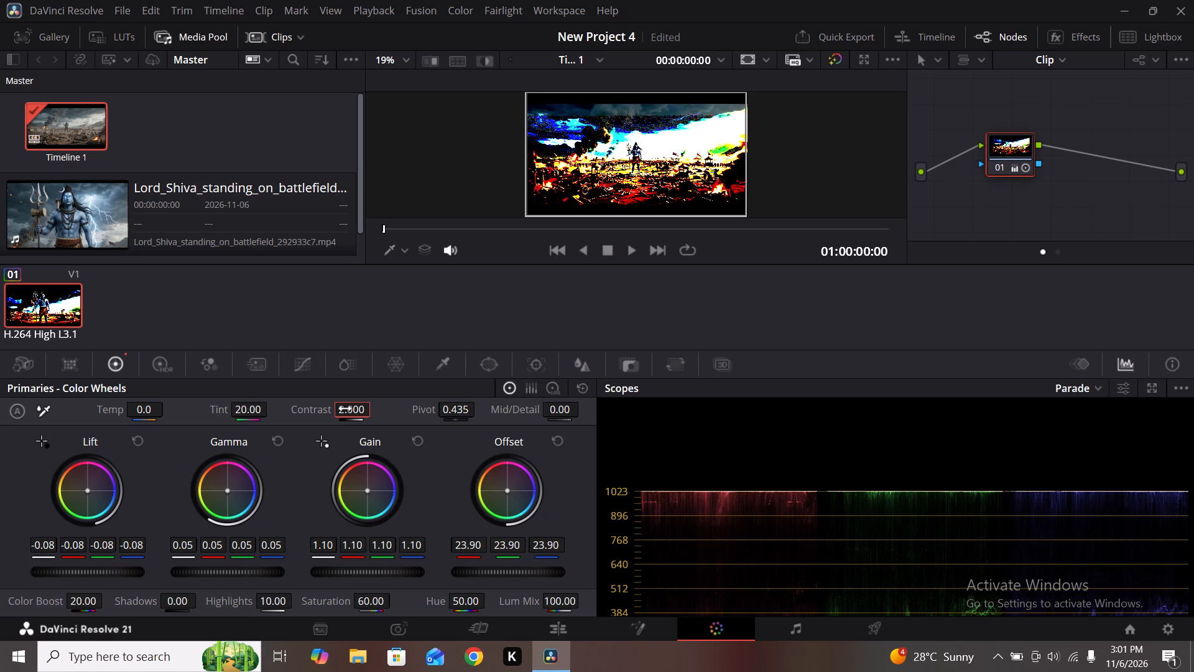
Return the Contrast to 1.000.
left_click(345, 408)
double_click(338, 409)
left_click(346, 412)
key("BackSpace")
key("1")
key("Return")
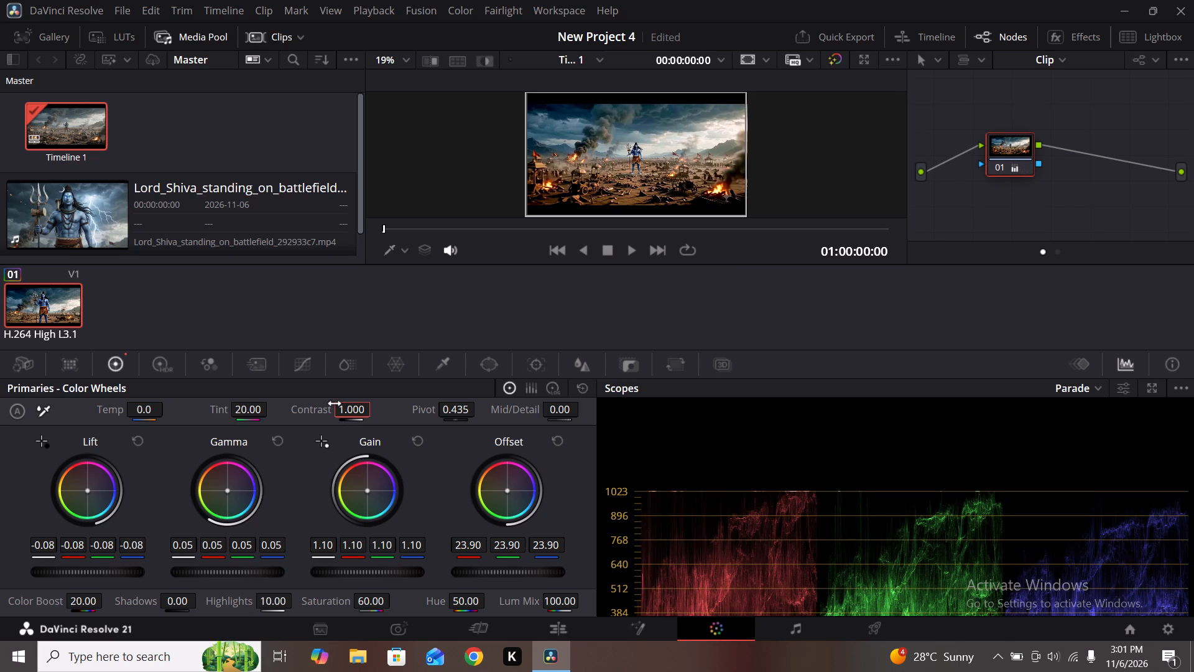
Set the Contrast to 1.070.
left_click(363, 413)
double_click(363, 413)
key("Up")
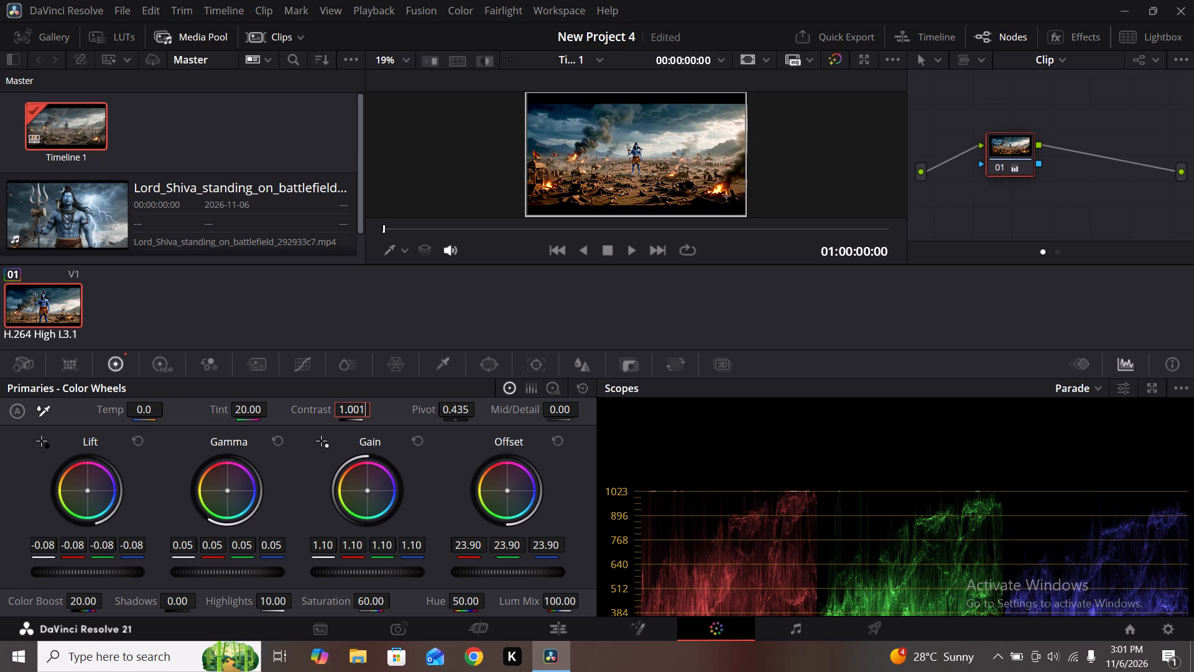
key("Up")
key("Up")
key("Up")
key("Up")
key("Up")
key("Up")
key("Up")
key("Up")
key("Up")
key("Up")
key("Up")
key("Up")
key("Up")
key("Up")
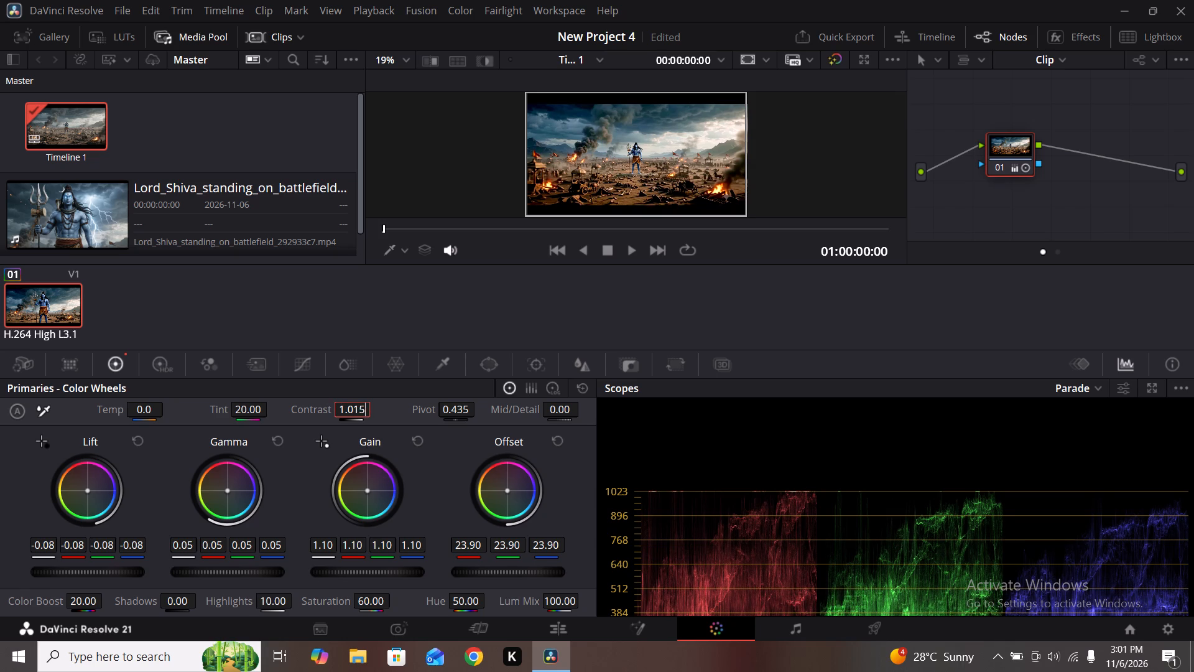
key("Up")
key("Up")
key("Up")
key("Up")
key("Up")
key("Up")
key("Up")
key("Up")
key("Up")
key("Up")
key("Up")
key("Up")
key("Up")
key("Up")
key("Up")
key("Up")
key("Up")
key("Up")
key("Up")
key("Up")
key("Up")
key("Up")
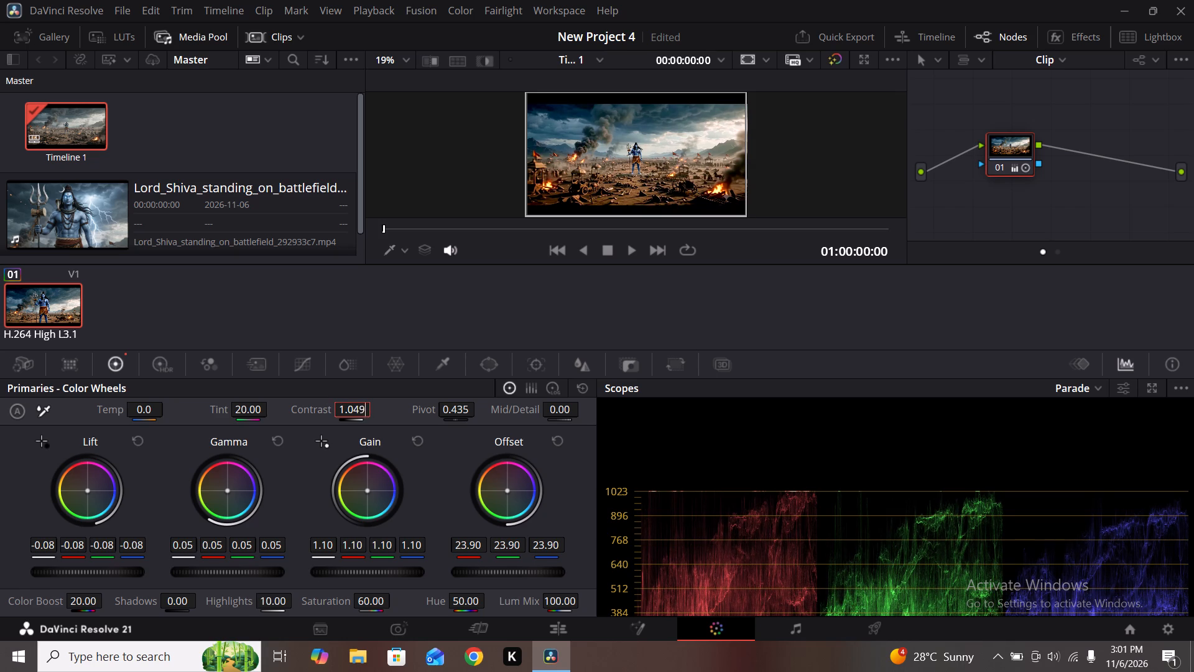
key("Up")
key("Up")
key("Up")
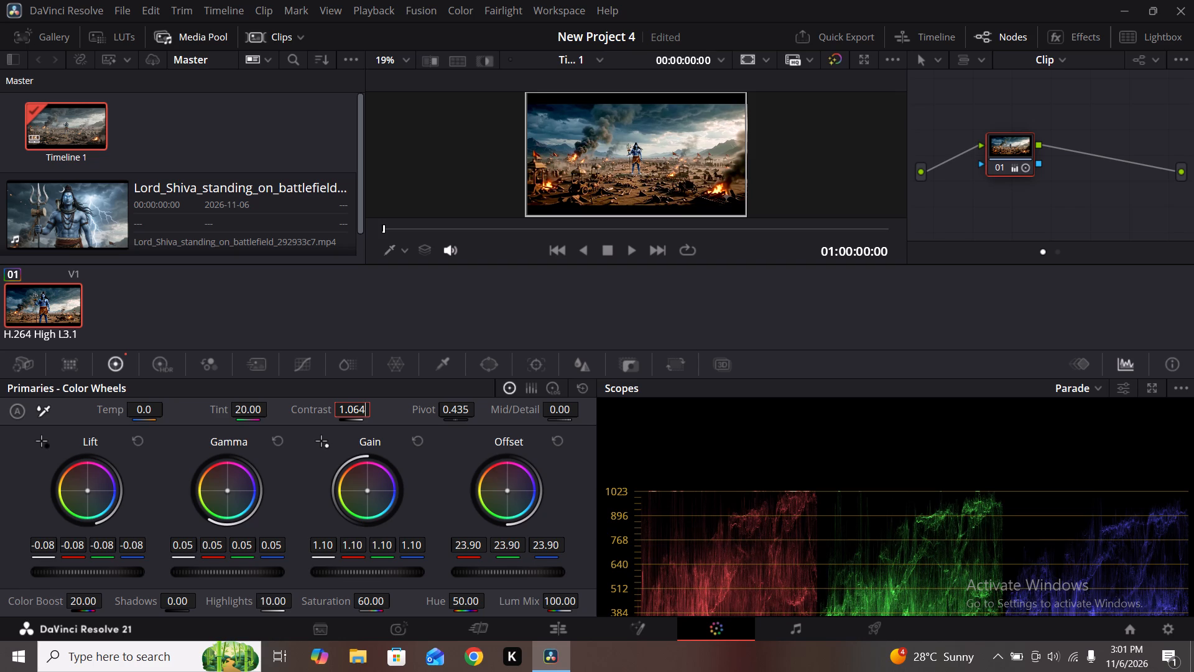
key("Up")
key("Up")
key("Up")
key("Up")
key("Up")
key("Up")
key("Up")
key("Up")
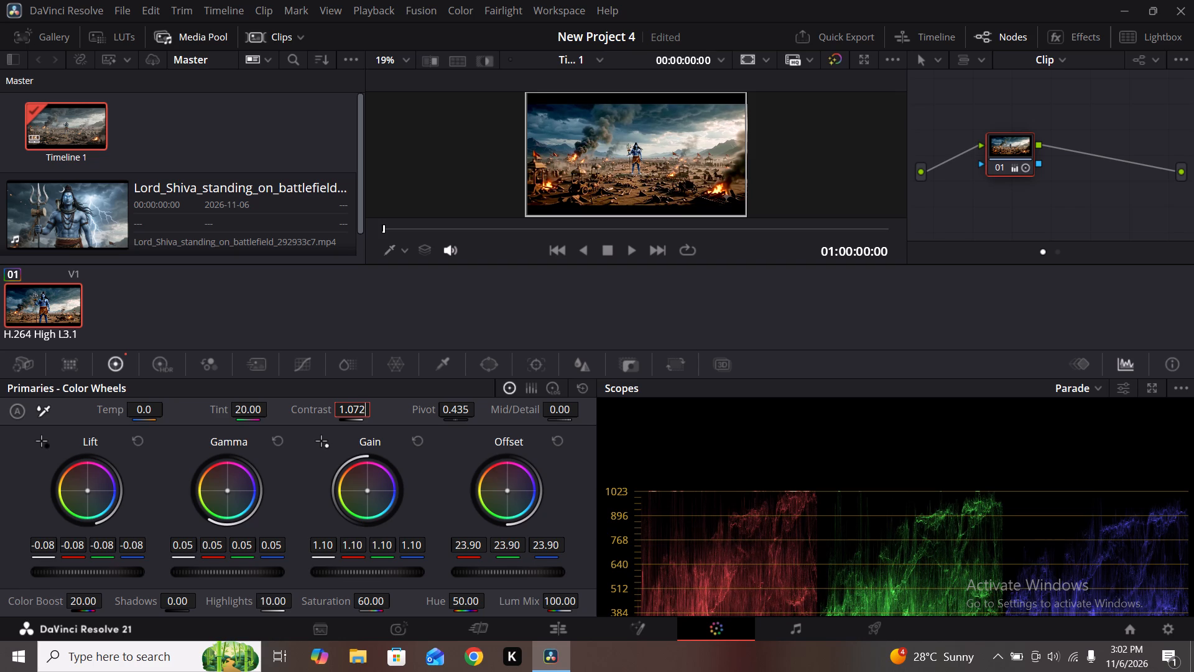
key("Up")
key("Up")
key("Up")
key("Up")
key("Up")
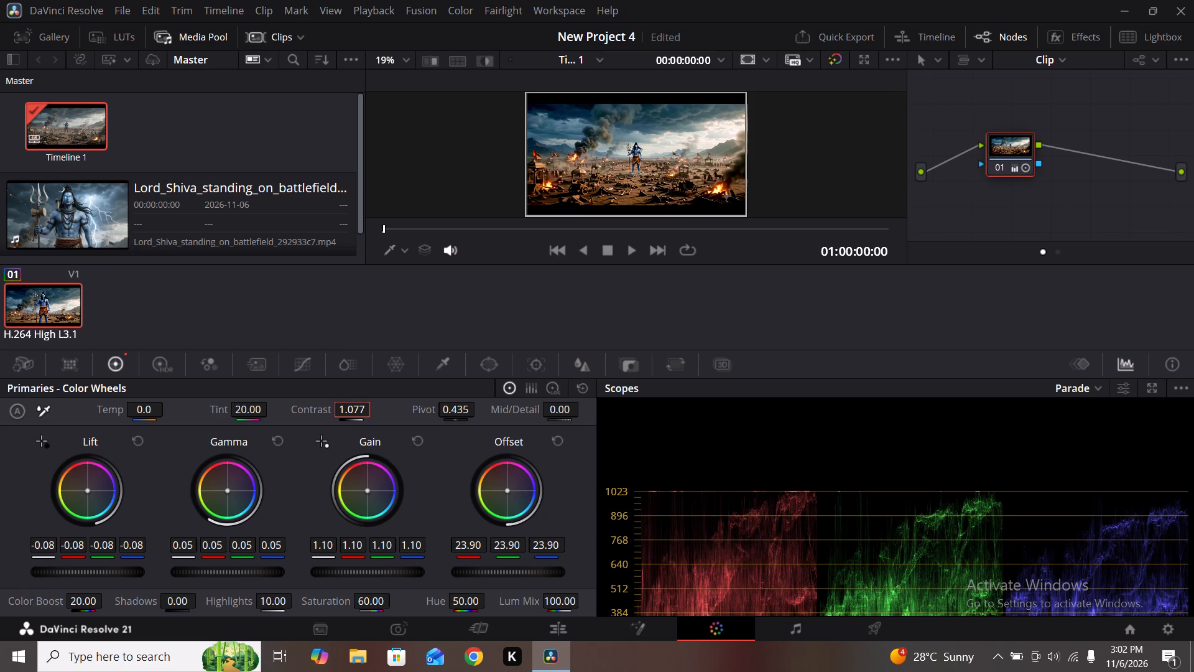
key("Down")
key("Down")
key("Down")
key("Down")
key("Down")
key("Down")
key("Down")
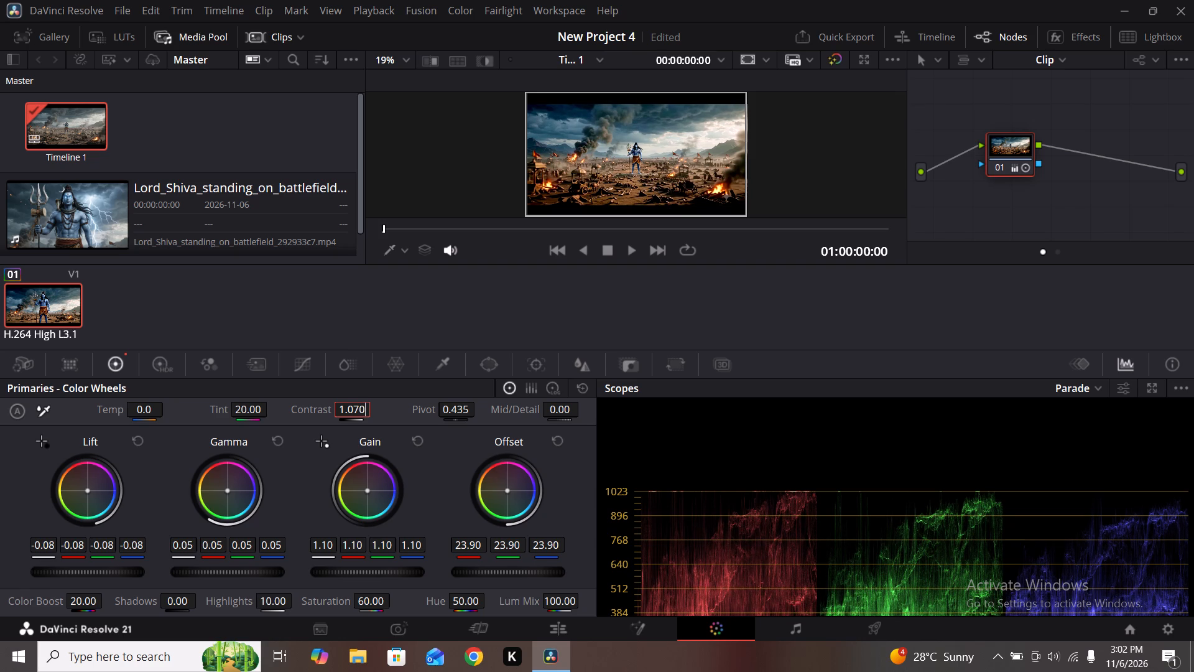
left_click(415, 463)
Compare the clip with and without its colour grade by repeatedly bypassing the grade, leaving the grade enabled.
left_click(831, 62)
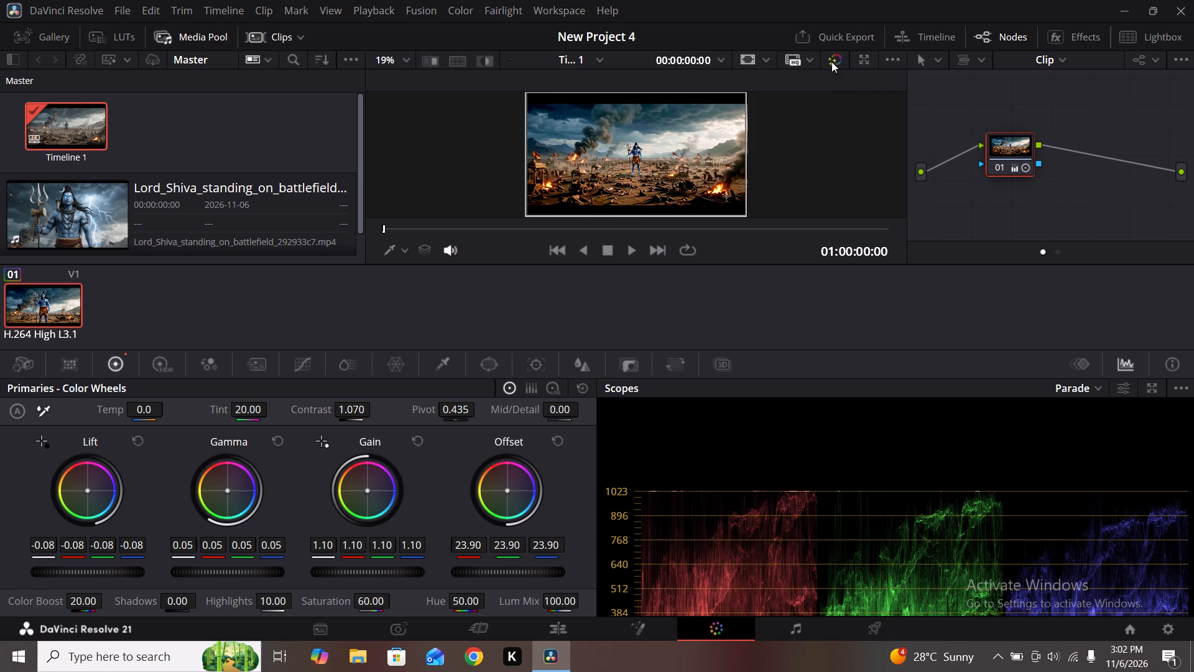
left_click(831, 62)
left_click(831, 62)
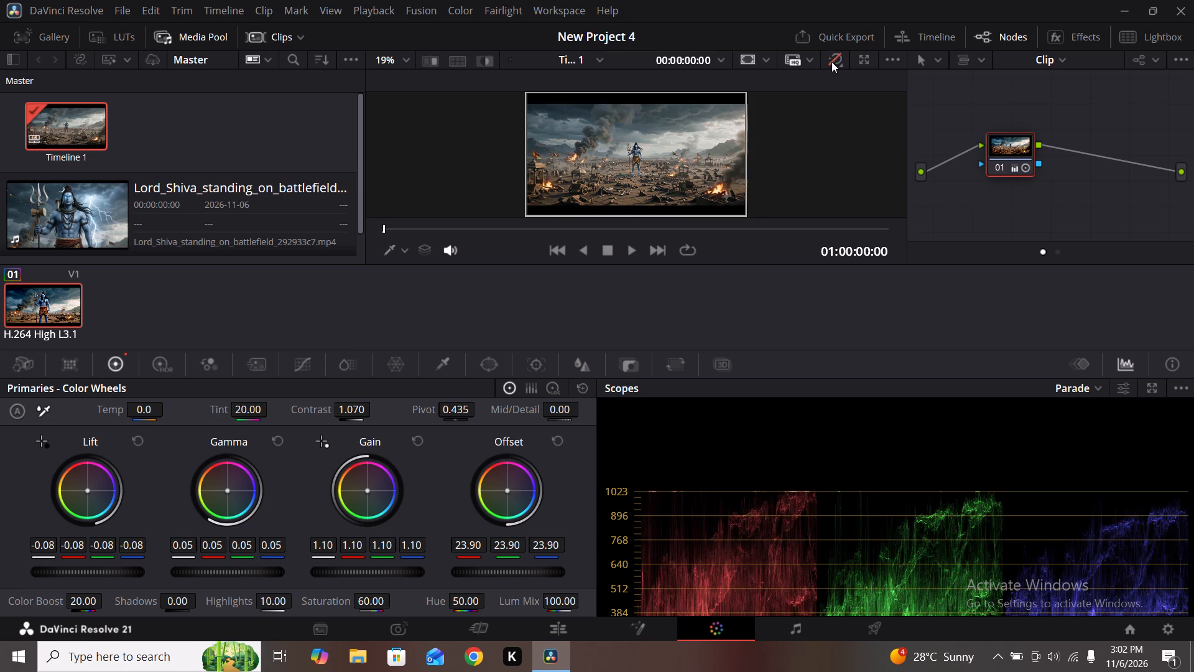
left_click(831, 62)
left_click(831, 62)
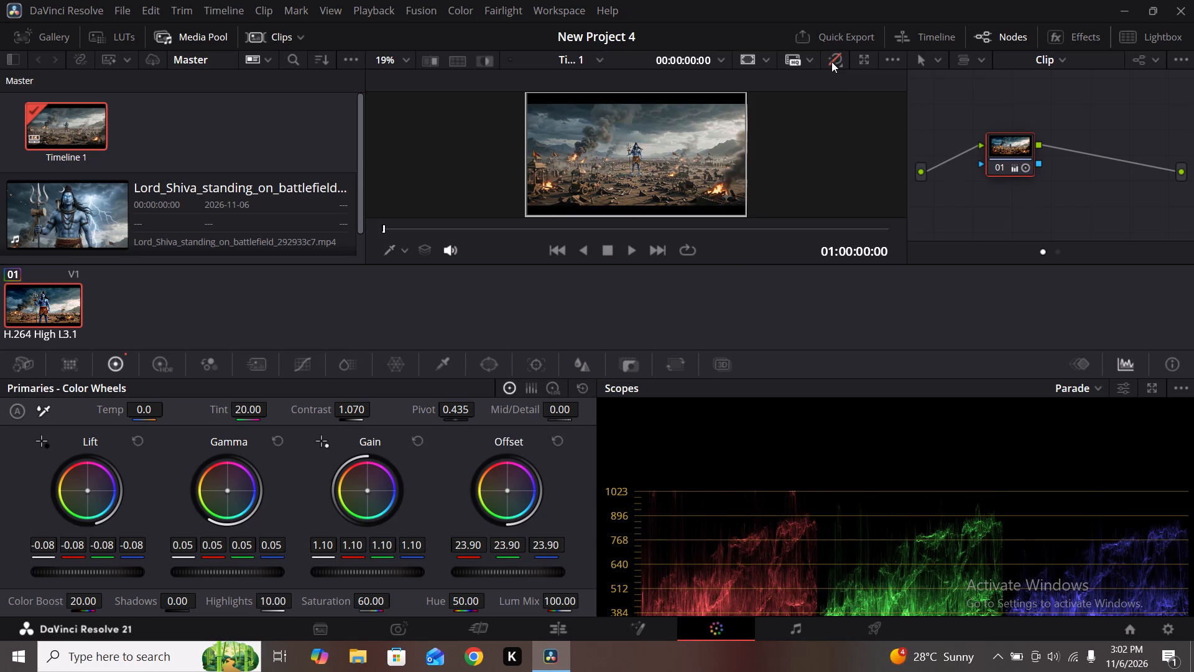
left_click(831, 62)
left_click(831, 62)
left_click(831, 62)
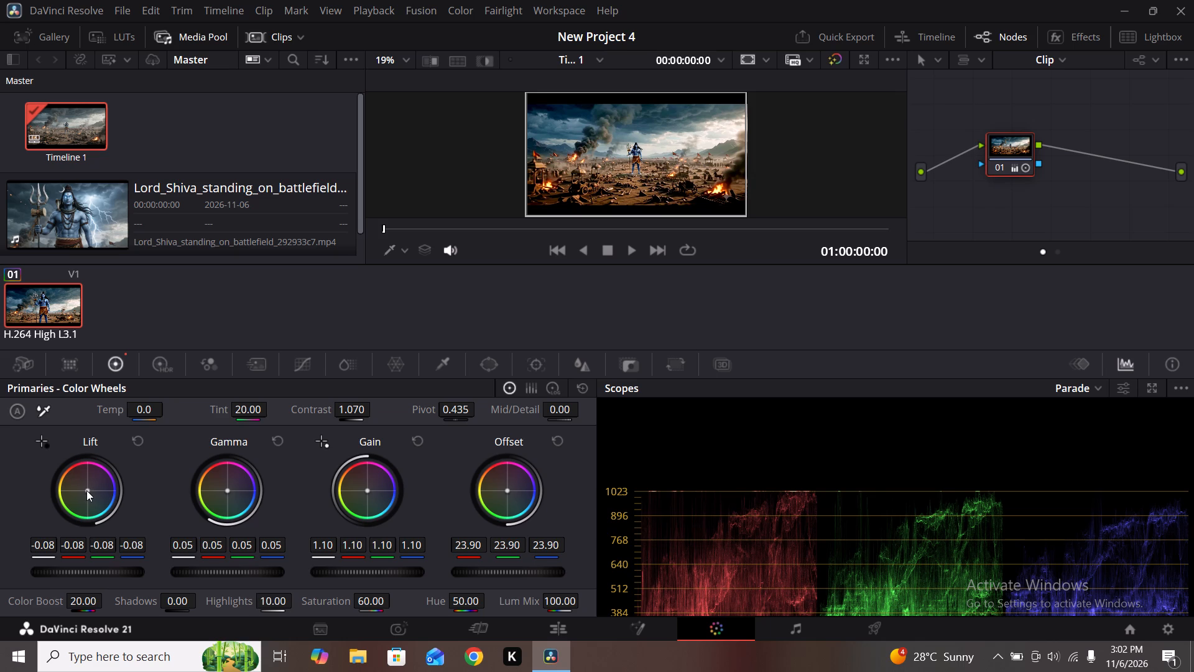
Adjust the Lift wheel's colour balance to about -0.09 for red, green and blue.
left_click_drag(86, 490, 103, 478)
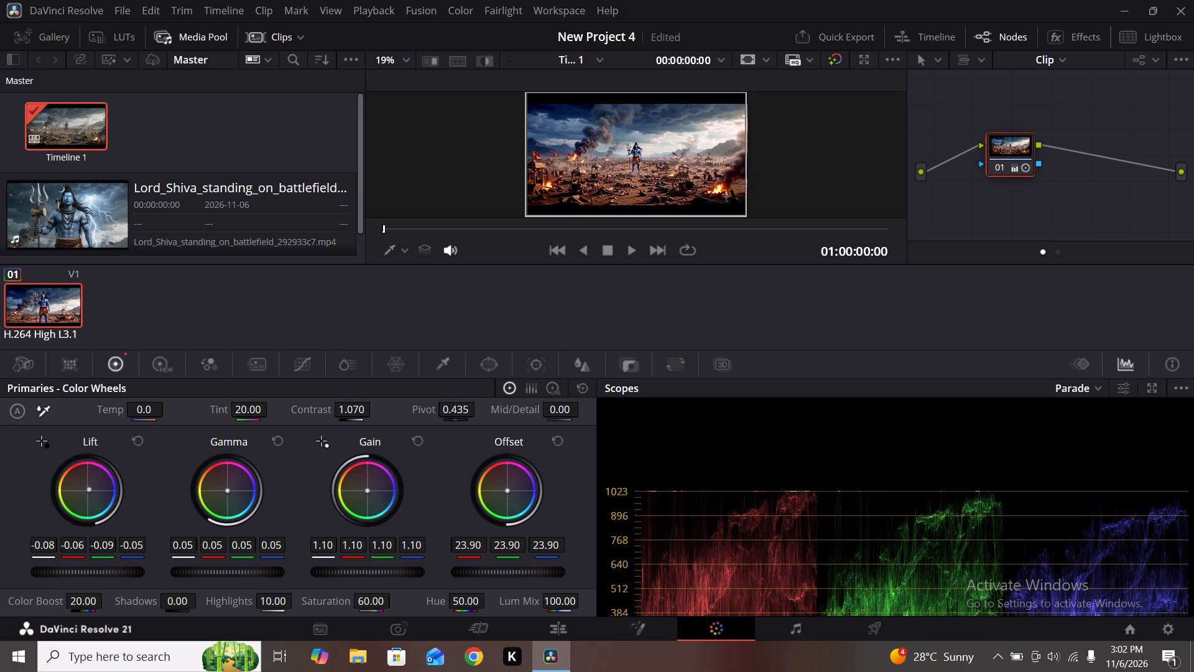
left_click_drag(103, 478, 120, 490)
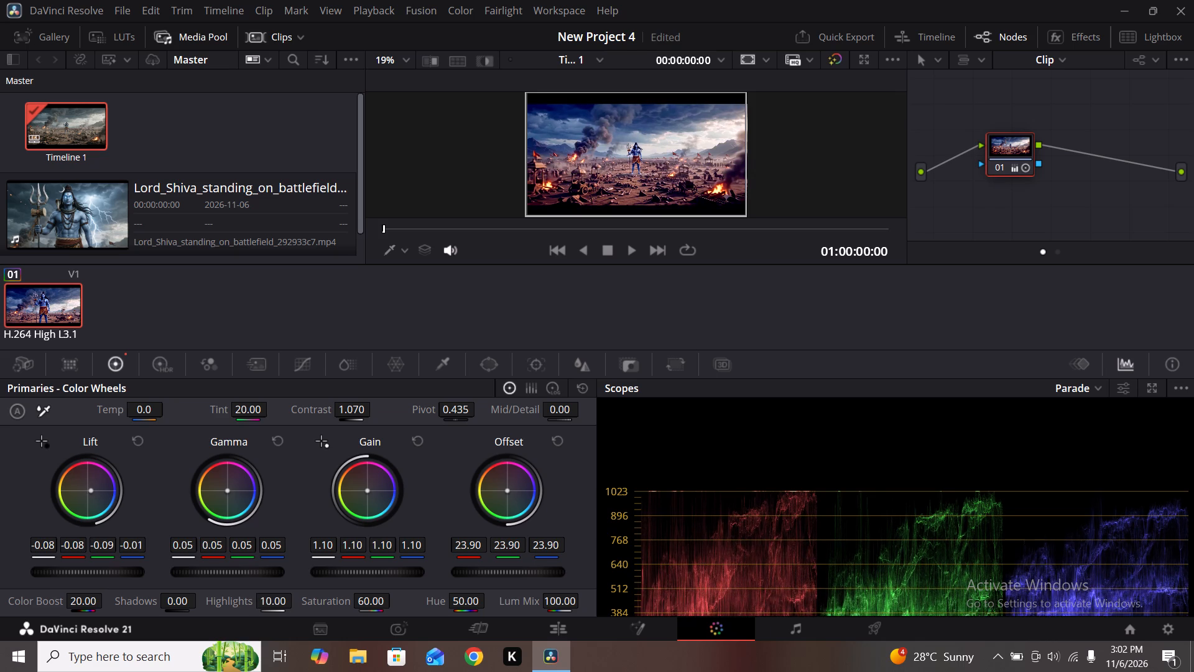
left_click_drag(120, 490, 134, 510)
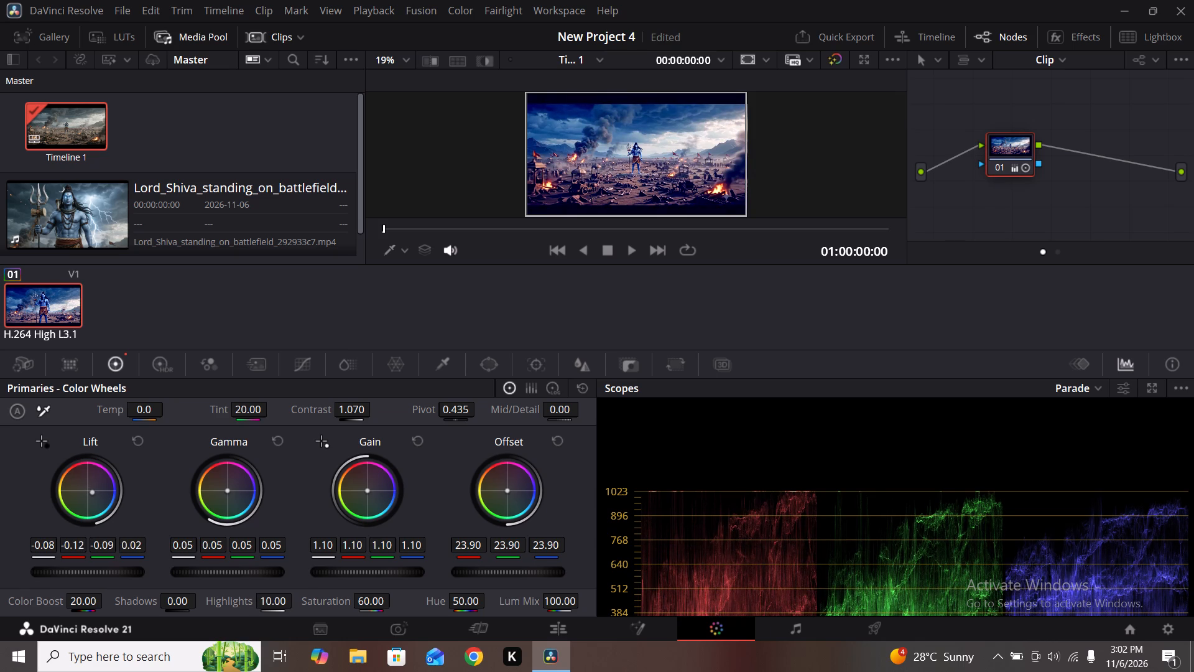
left_click_drag(134, 510, 139, 531)
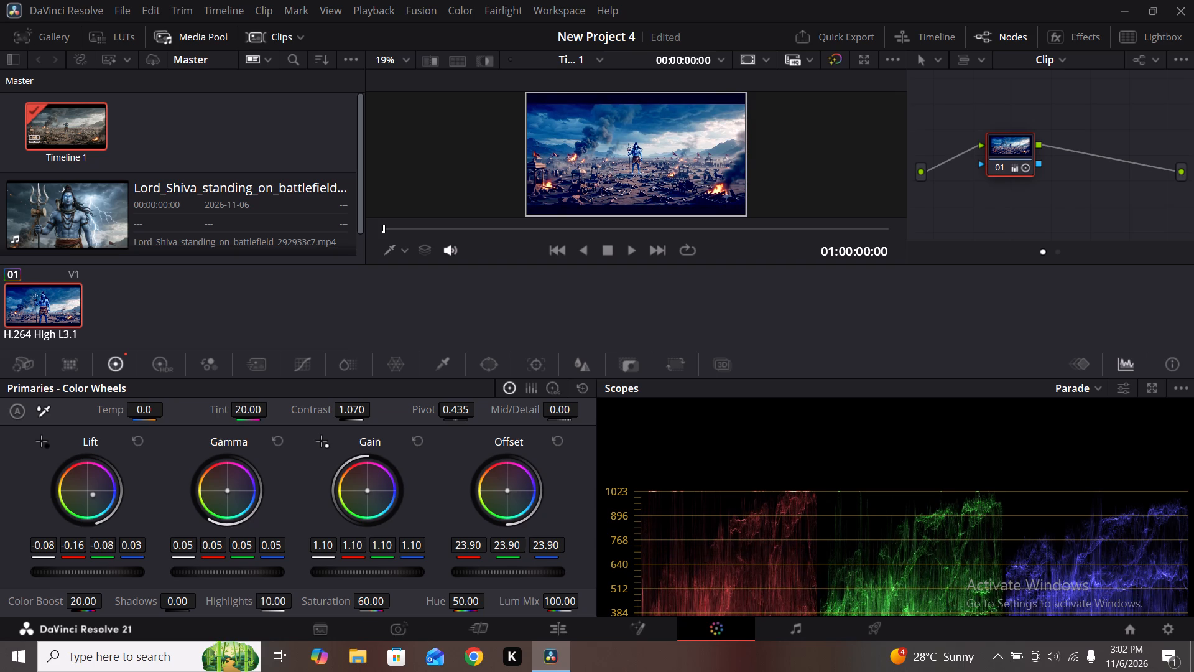
left_click_drag(139, 531, 101, 538)
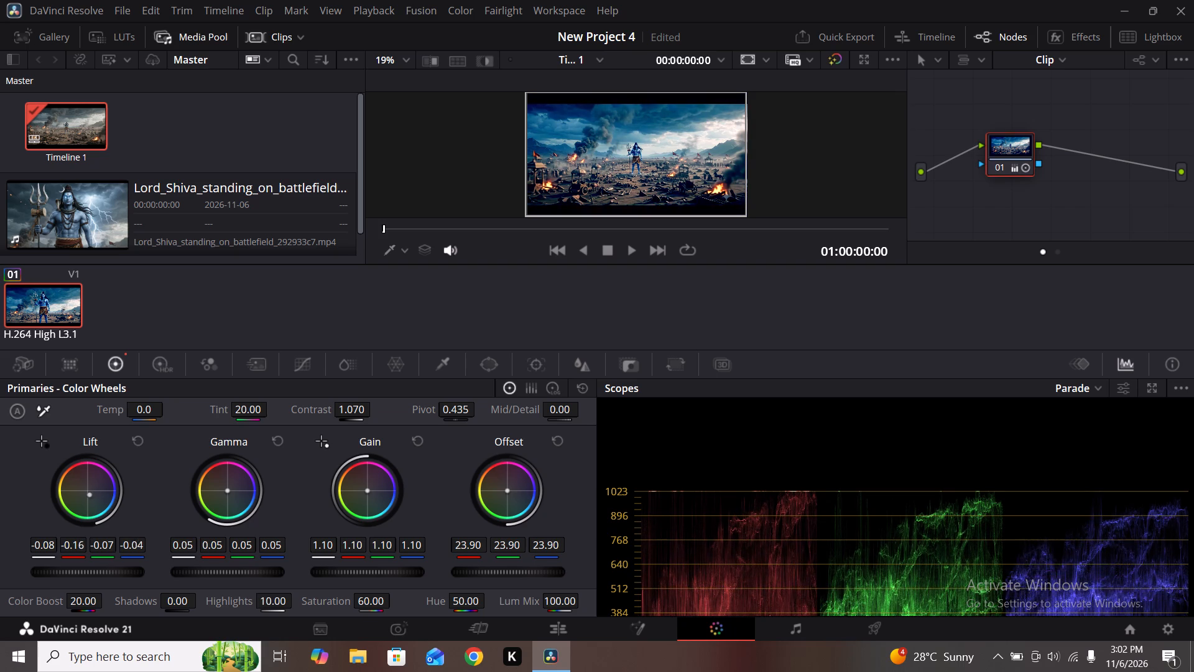
left_click_drag(101, 538, 22, 516)
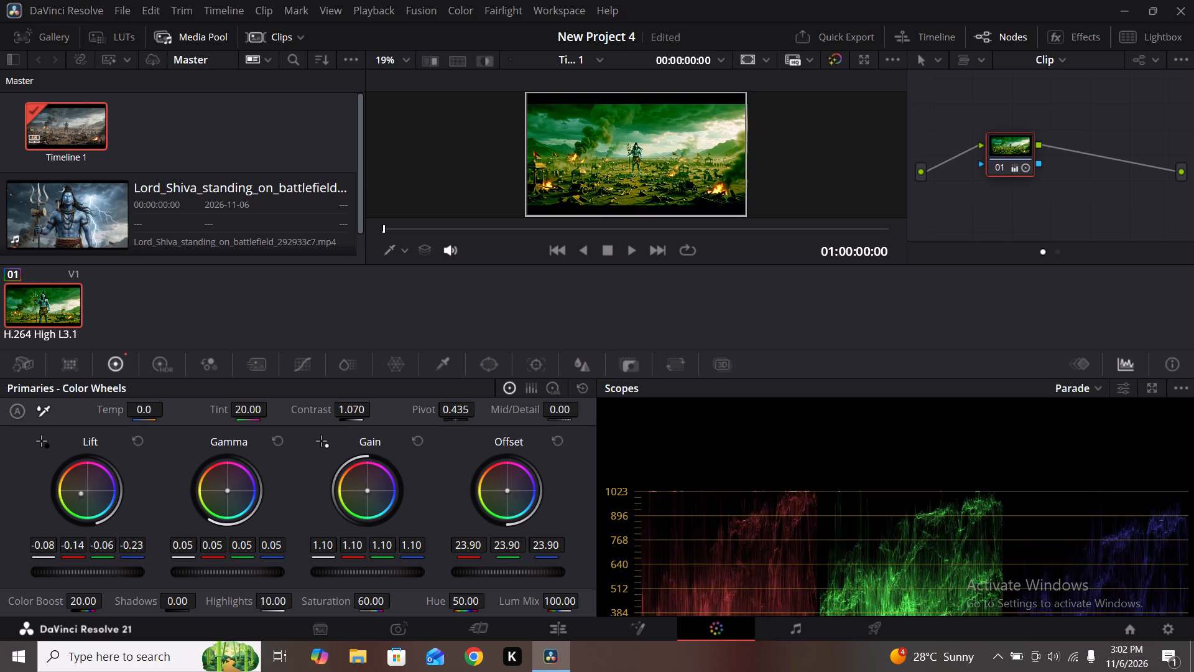
left_click_drag(22, 516, 596, 279)
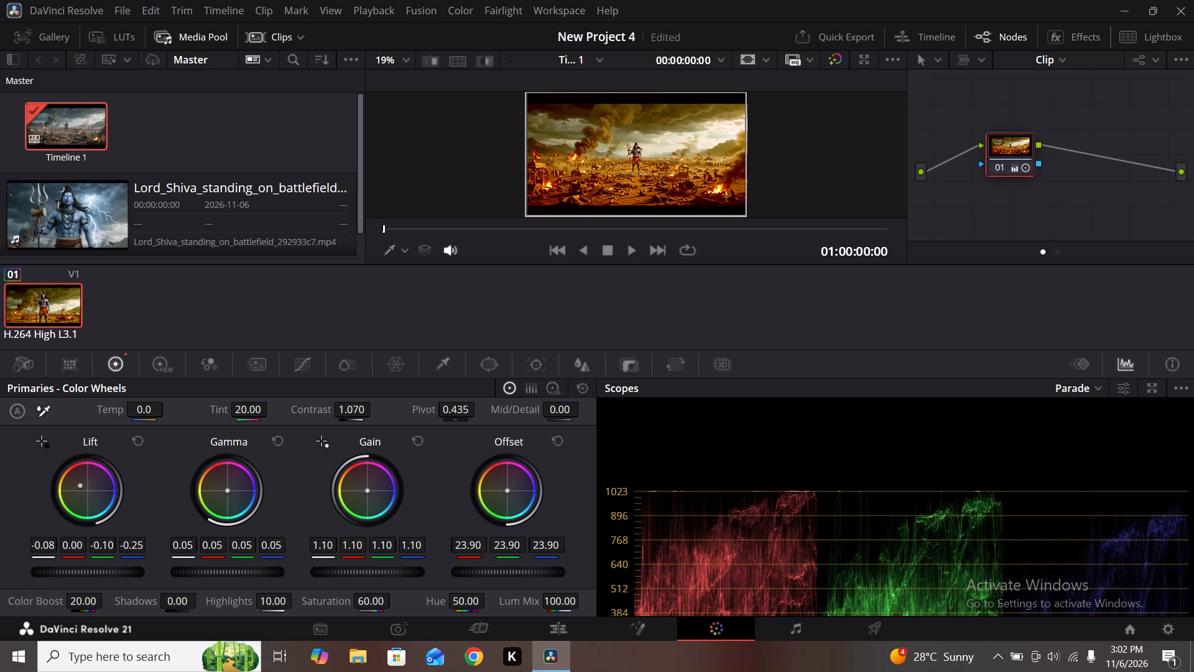
left_click_drag(596, 279, 622, 287)
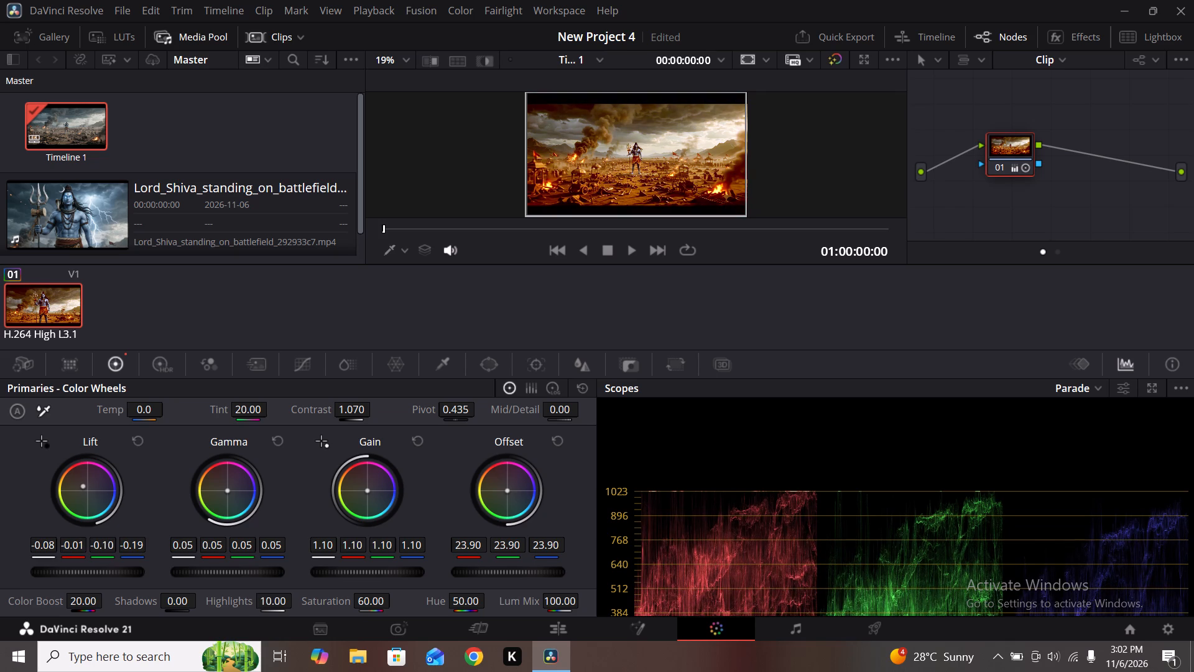
left_click_drag(622, 287, 650, 312)
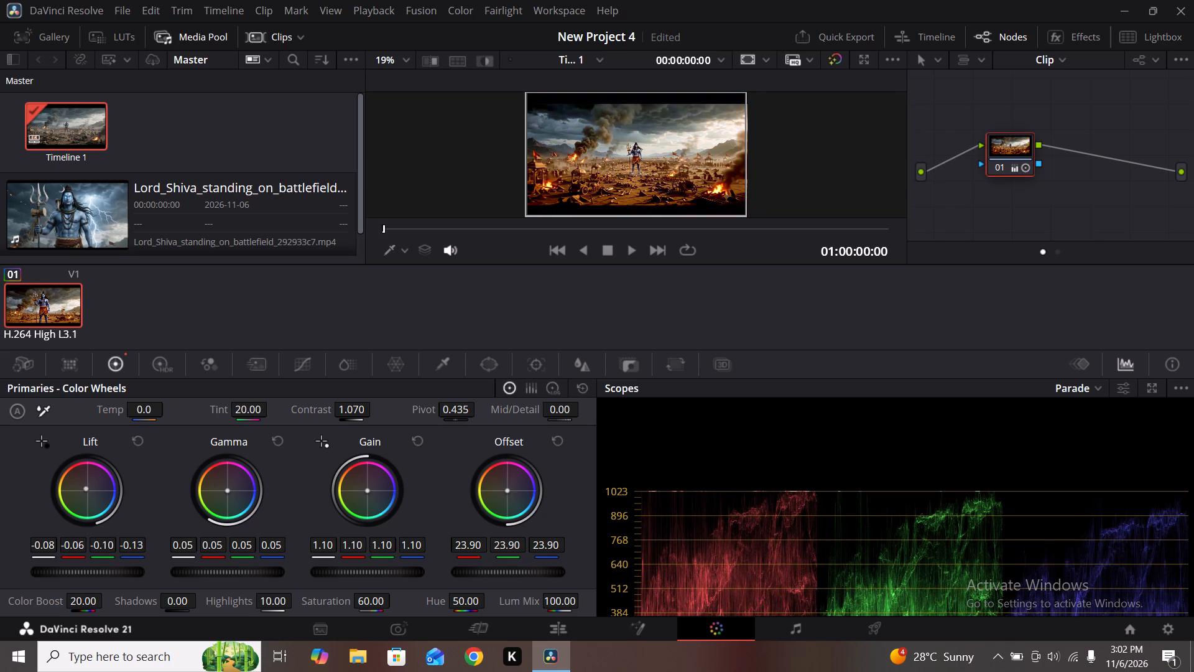
left_click_drag(650, 312, 659, 325)
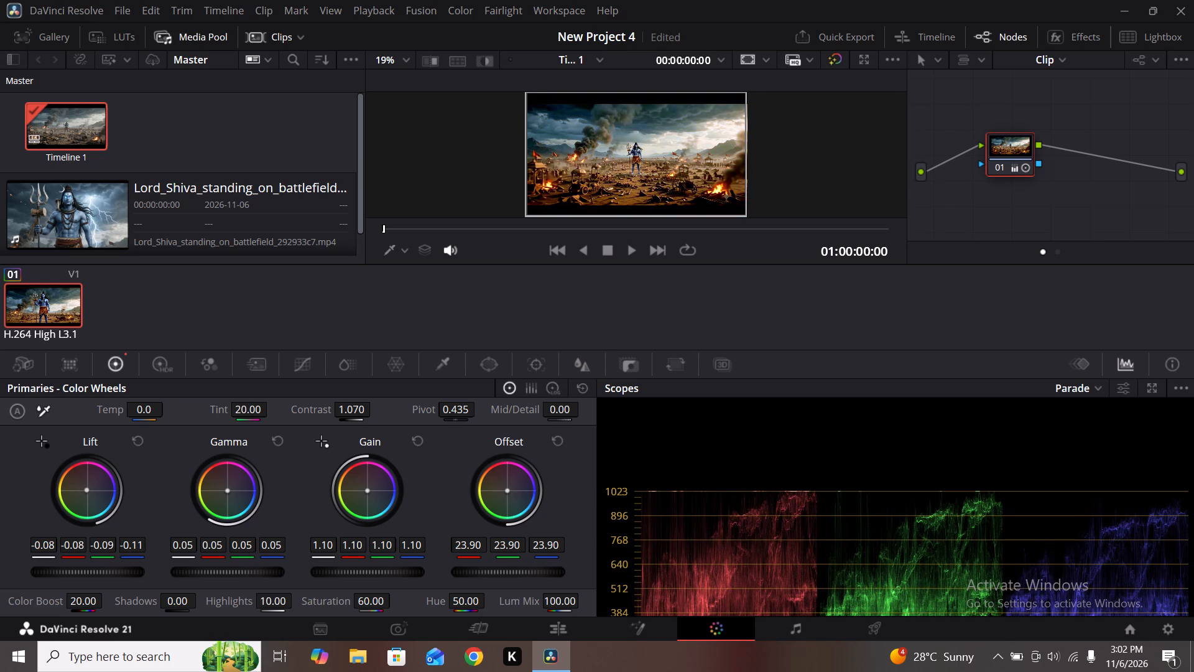
left_click_drag(659, 325, 670, 334)
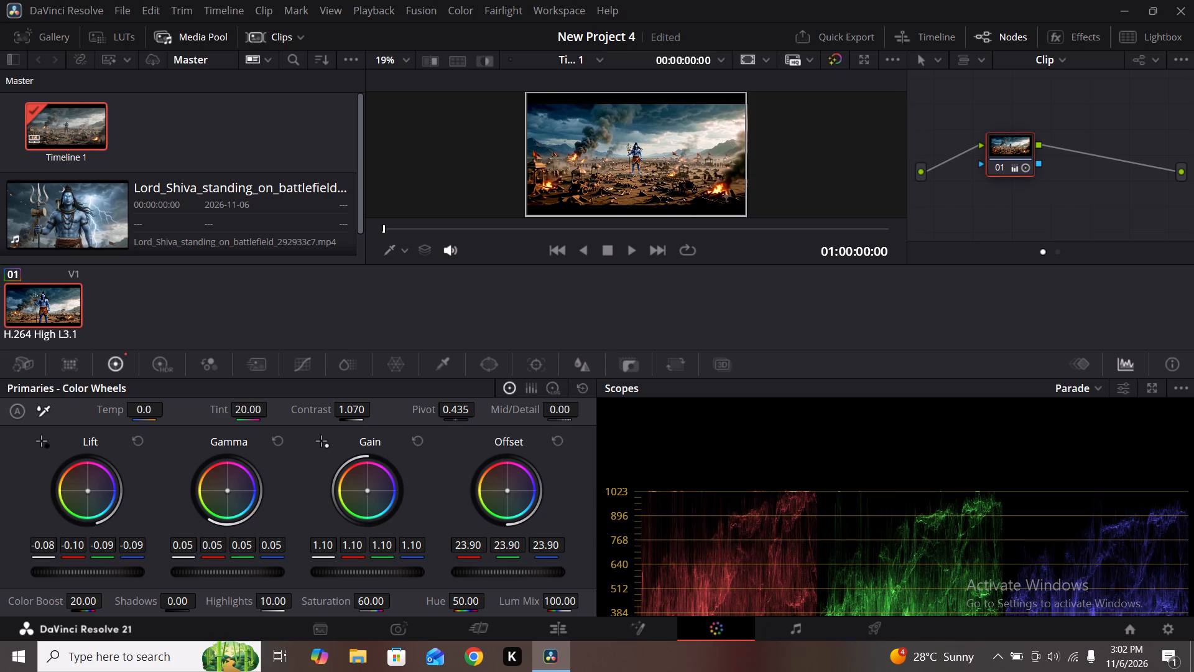
left_click_drag(670, 334, 679, 343)
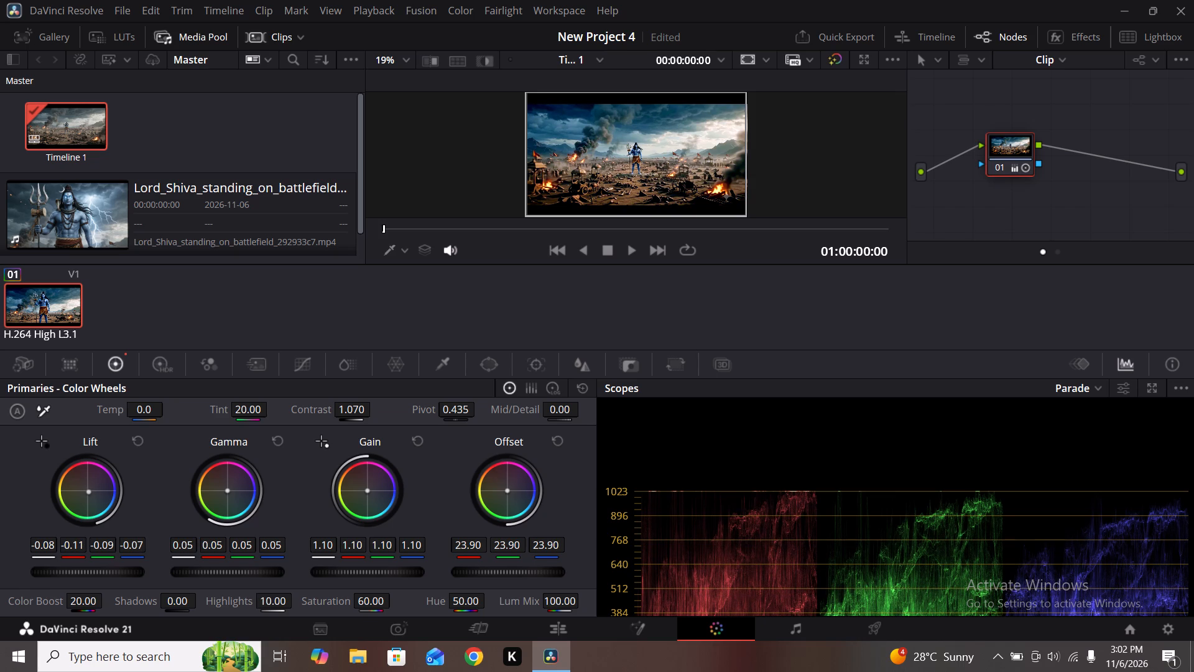
left_click_drag(679, 343, 670, 330)
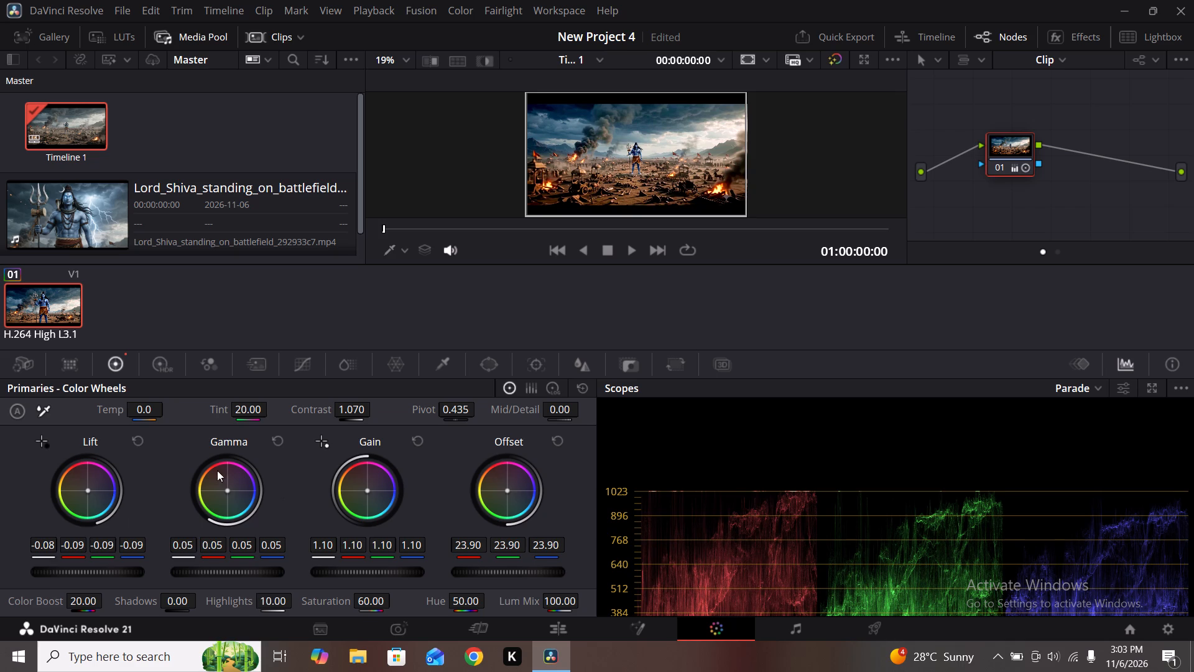
Shift the Gamma wheel's colour balance towards red, to about 0.08 red, 0.05 green and 0.04 blue.
left_click_drag(227, 488, 238, 494)
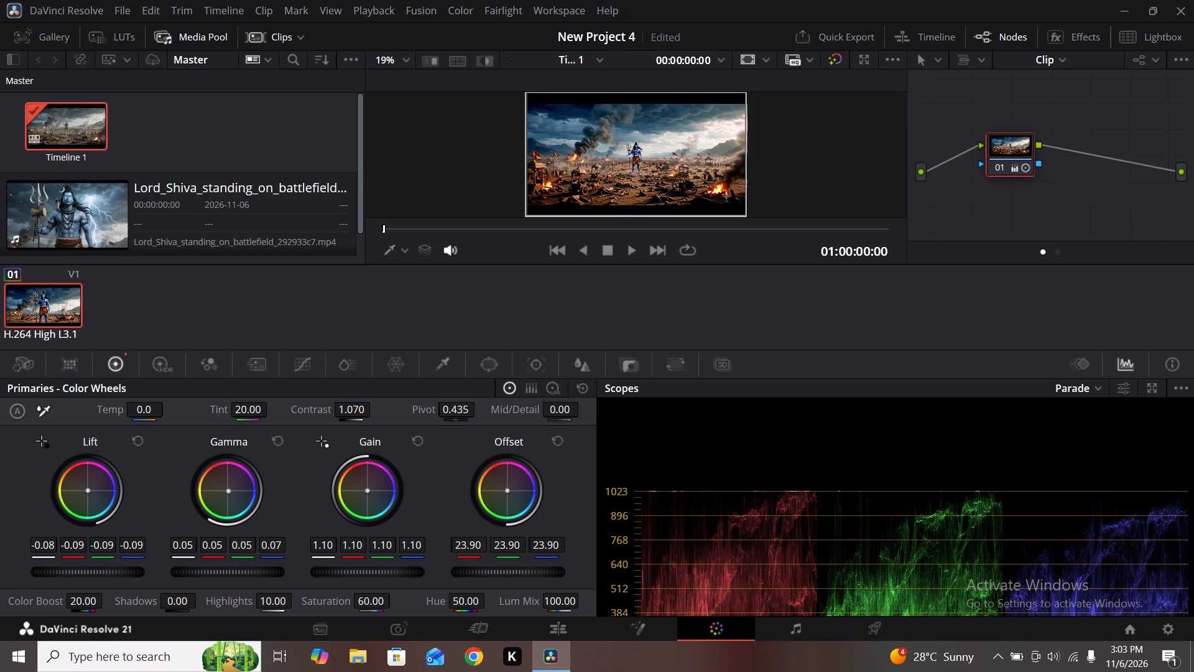
left_click_drag(238, 494, 232, 485)
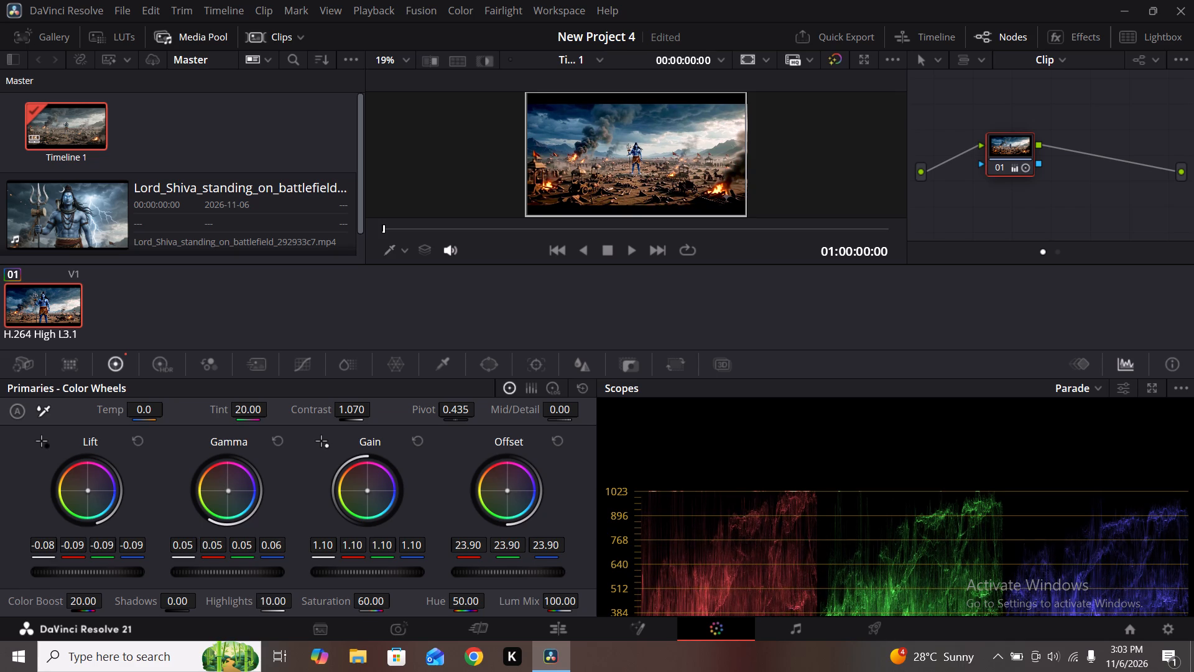
left_click_drag(232, 485, 212, 467)
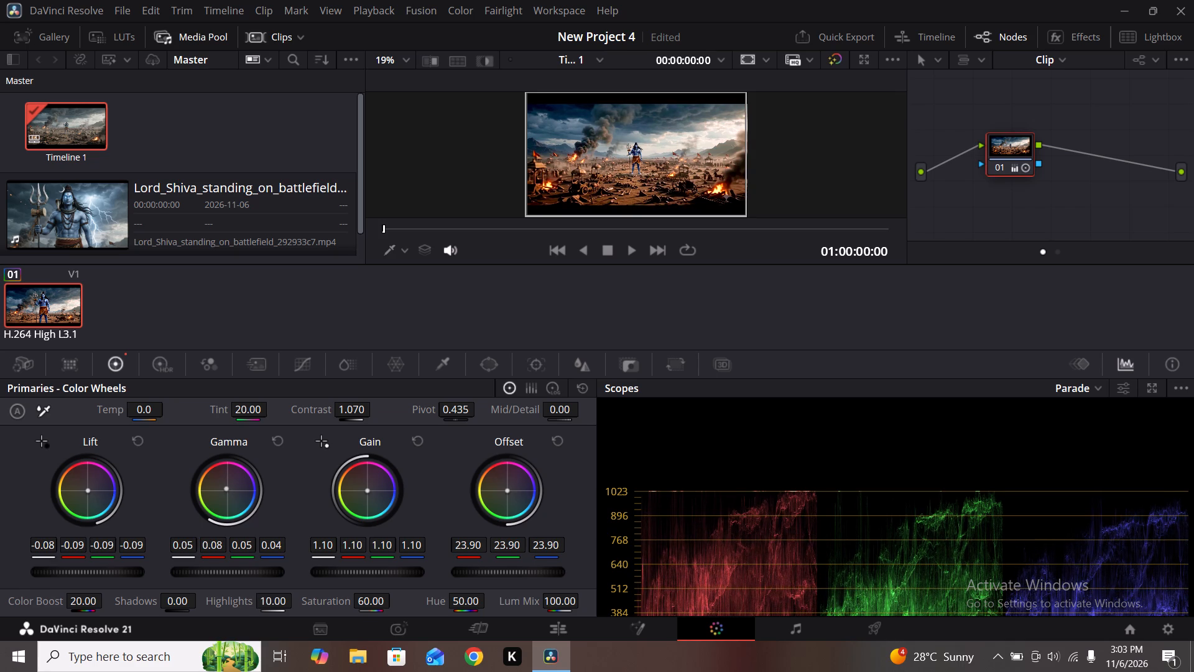
left_click_drag(212, 467, 216, 468)
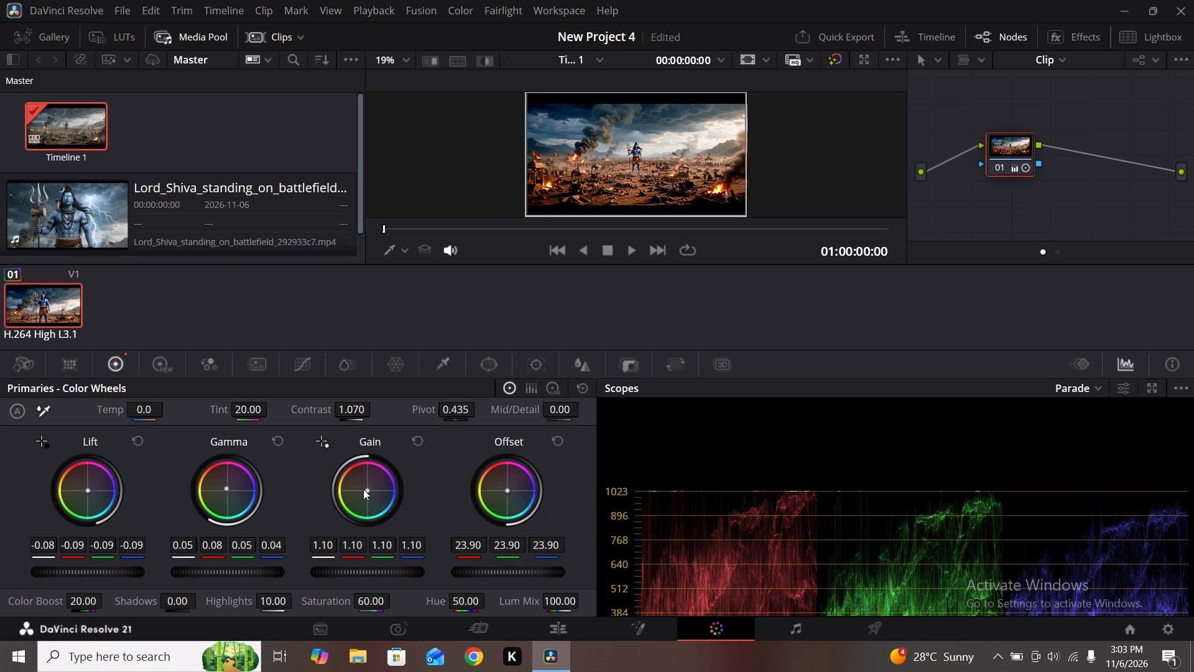
Warm the Gain wheel's colour balance slightly, to about 1.10 red, 1.09 green and 1.08 blue.
left_click(366, 490)
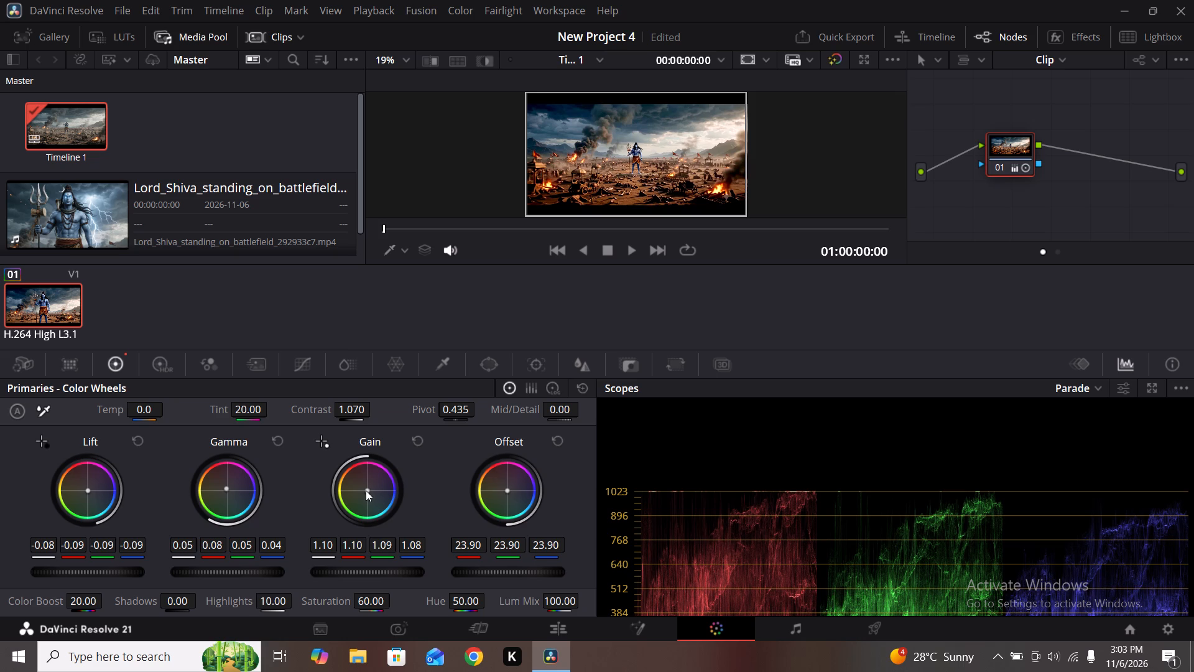
Warm the Offset wheel's colour balance to about 24.15 red, 23.59 green and 21.44 blue.
left_click_drag(509, 489, 507, 490)
left_click_drag(507, 490, 486, 476)
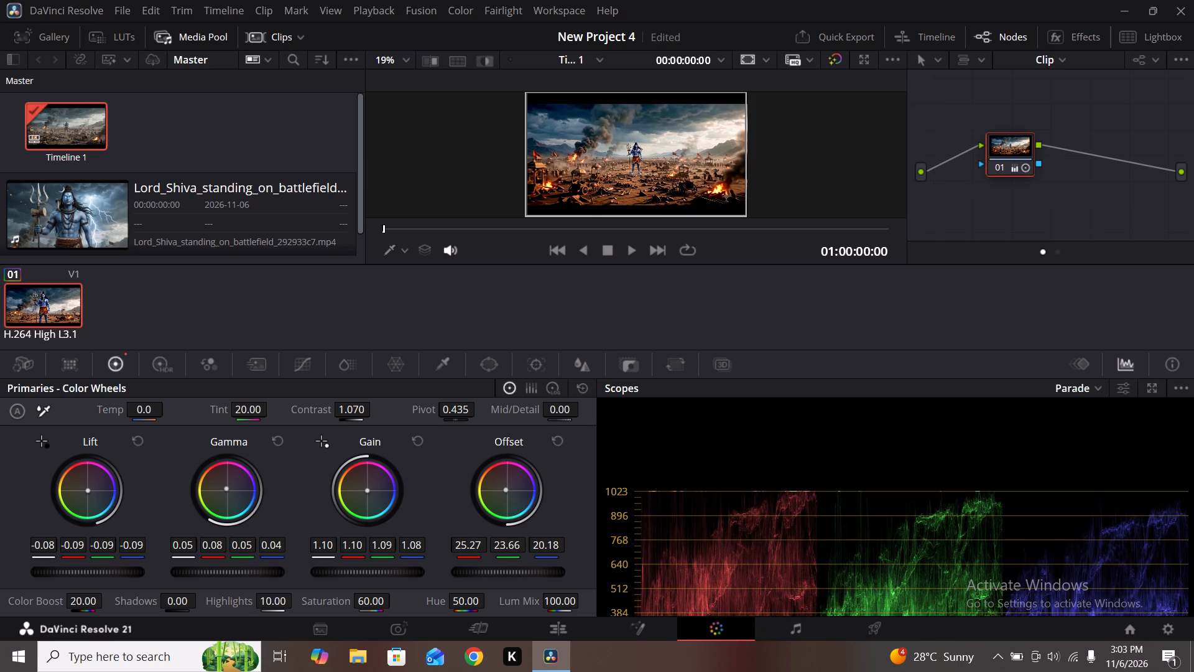
left_click_drag(486, 476, 506, 488)
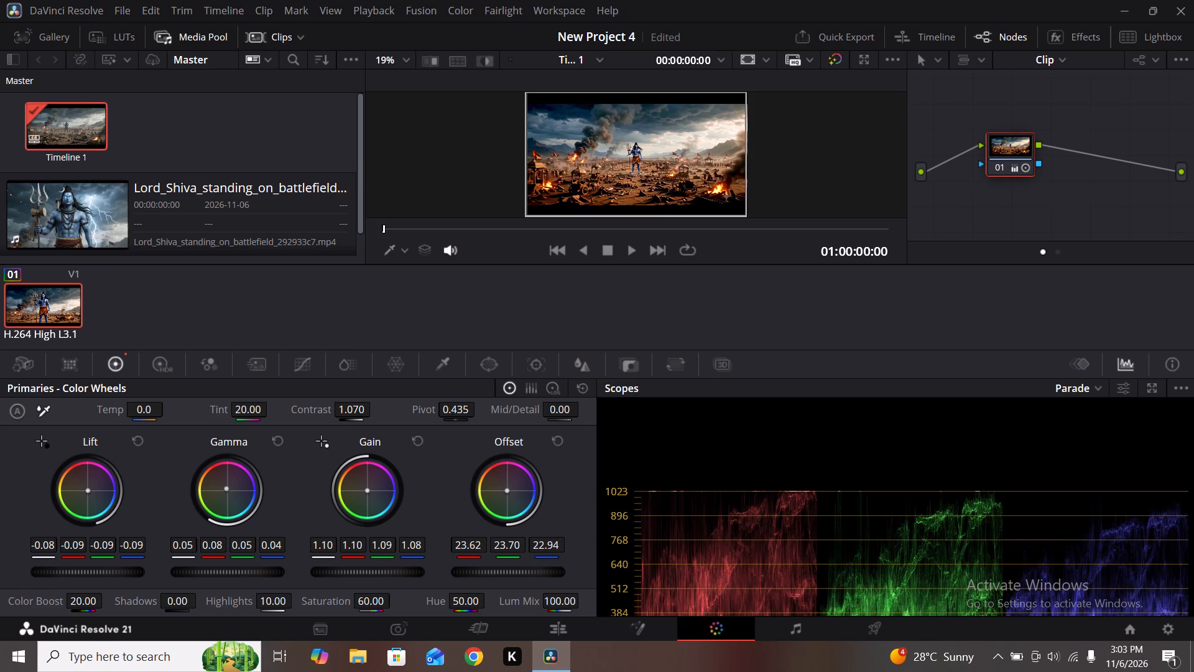
left_click_drag(506, 488, 499, 486)
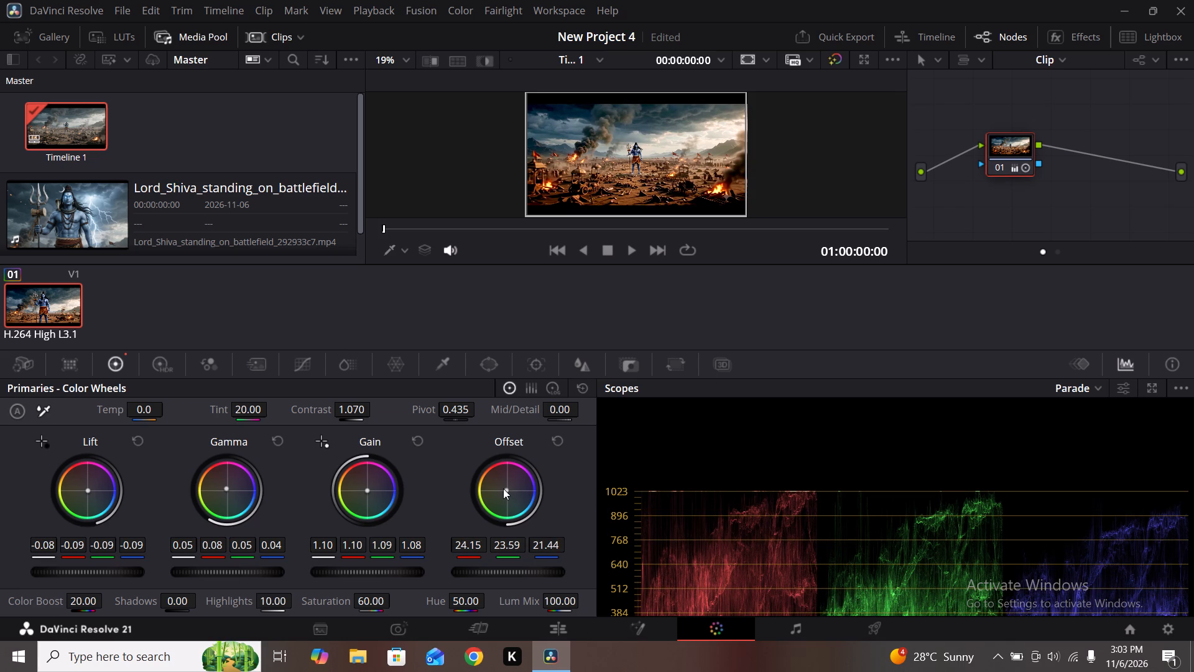
Increase the falloff of the Light zone in the High Dynamic Range wheels to about 0.35.
left_click(162, 367)
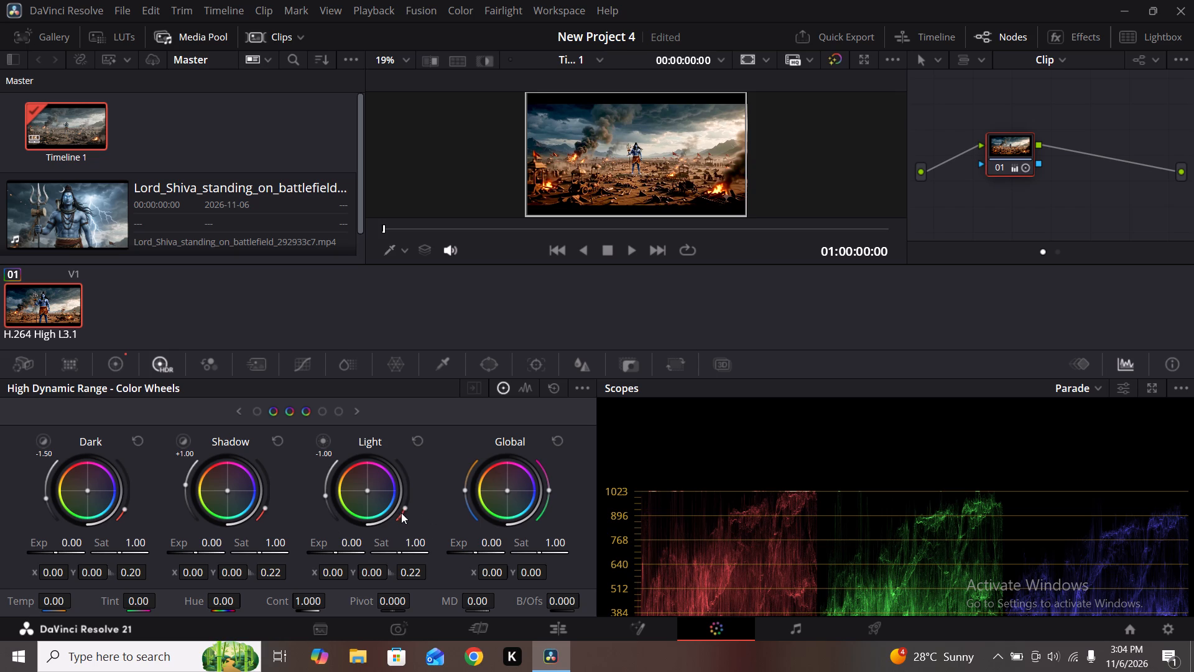
left_click_drag(405, 509, 408, 507)
left_click_drag(408, 507, 407, 506)
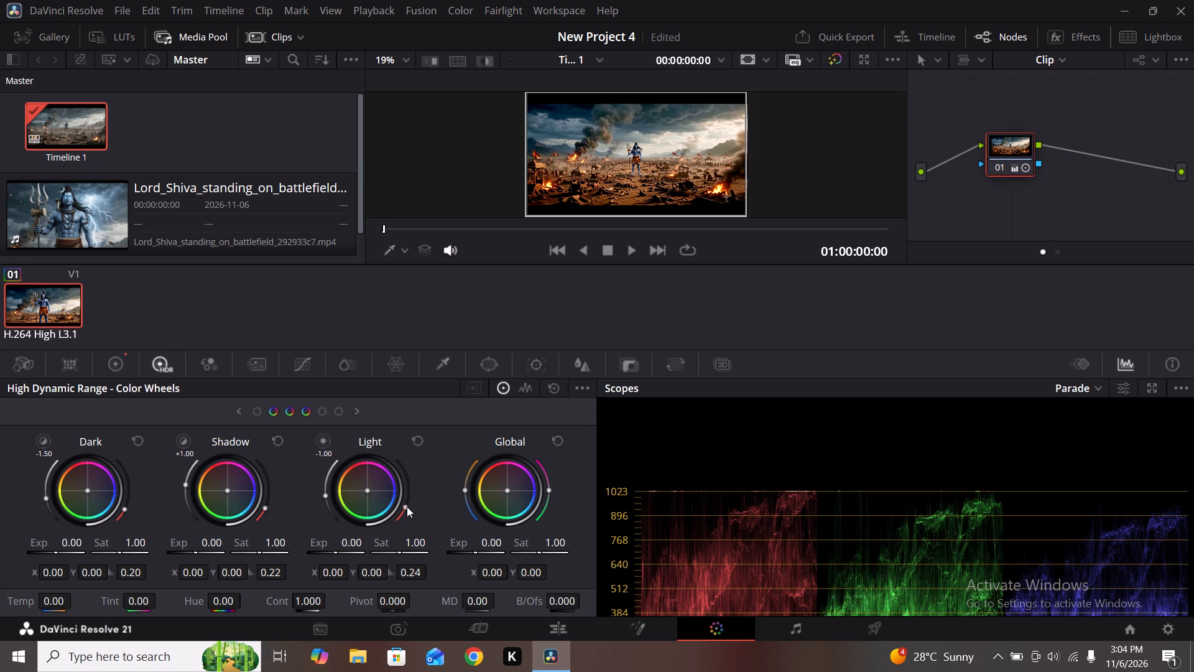
left_click_drag(407, 506, 412, 502)
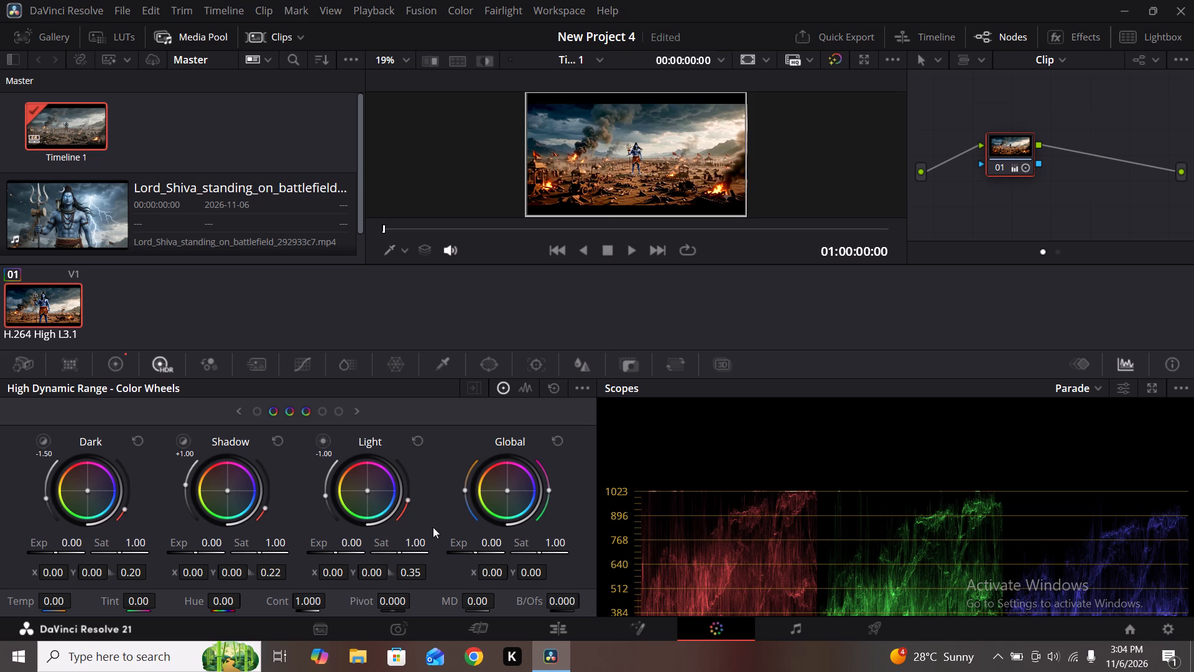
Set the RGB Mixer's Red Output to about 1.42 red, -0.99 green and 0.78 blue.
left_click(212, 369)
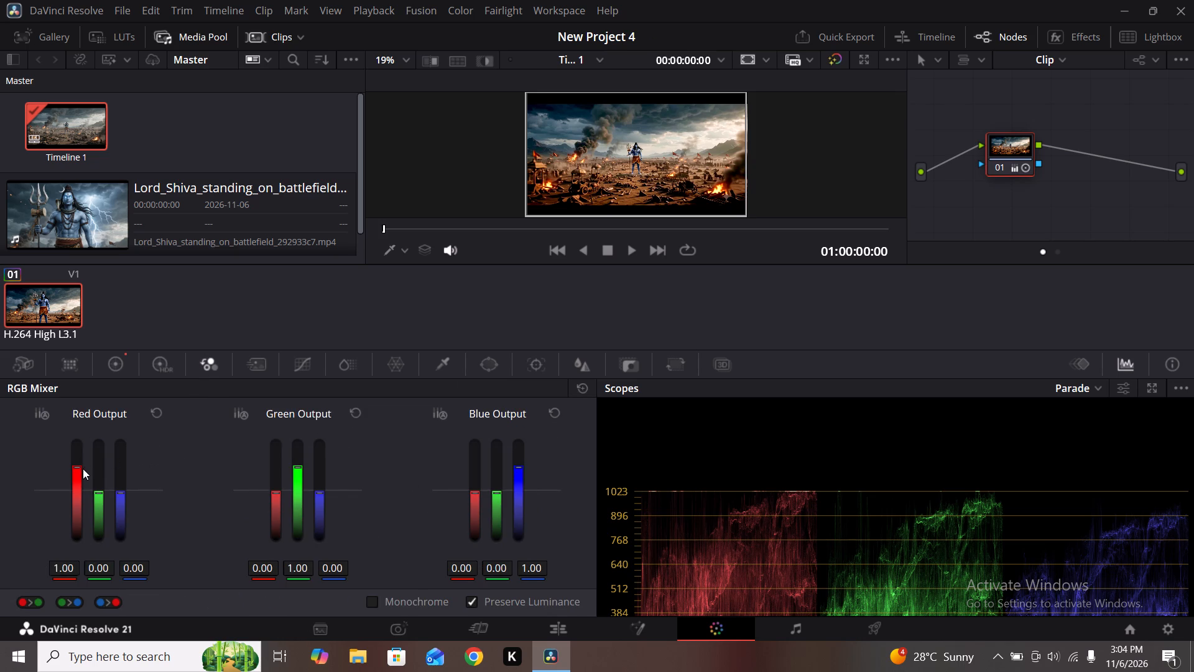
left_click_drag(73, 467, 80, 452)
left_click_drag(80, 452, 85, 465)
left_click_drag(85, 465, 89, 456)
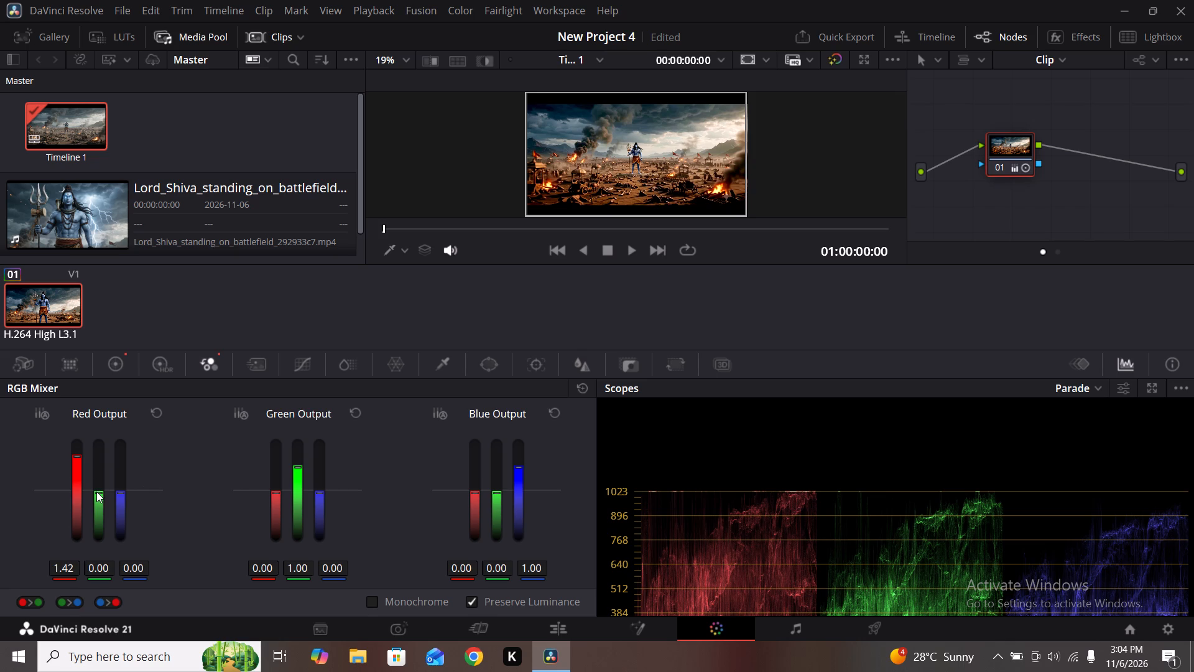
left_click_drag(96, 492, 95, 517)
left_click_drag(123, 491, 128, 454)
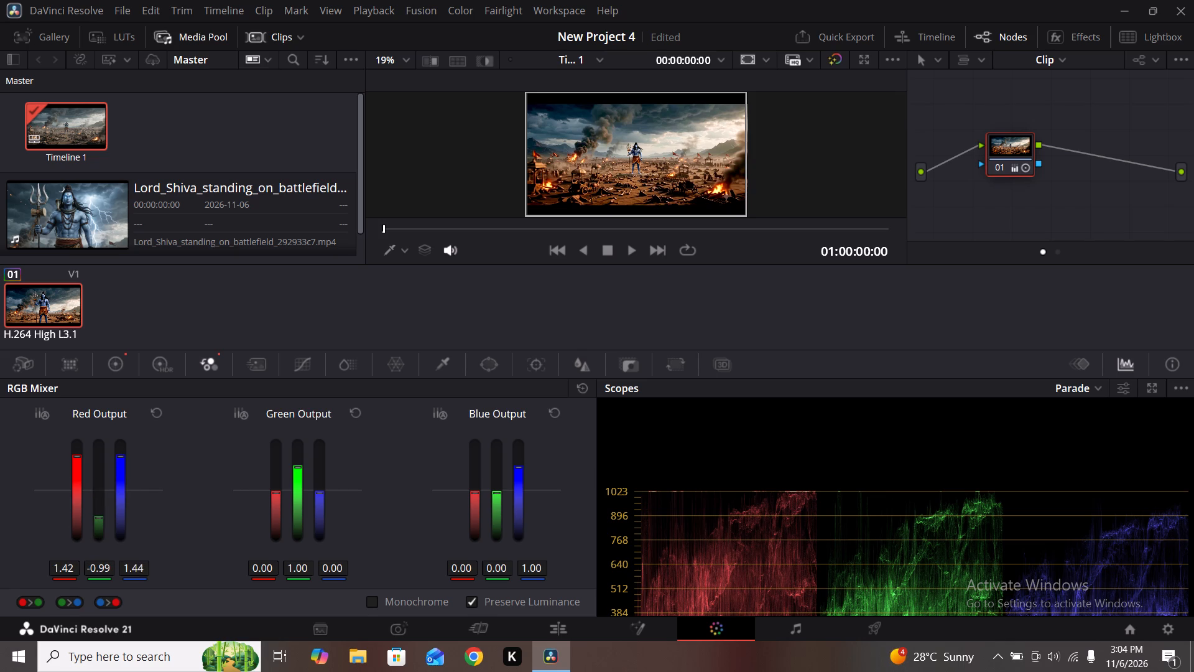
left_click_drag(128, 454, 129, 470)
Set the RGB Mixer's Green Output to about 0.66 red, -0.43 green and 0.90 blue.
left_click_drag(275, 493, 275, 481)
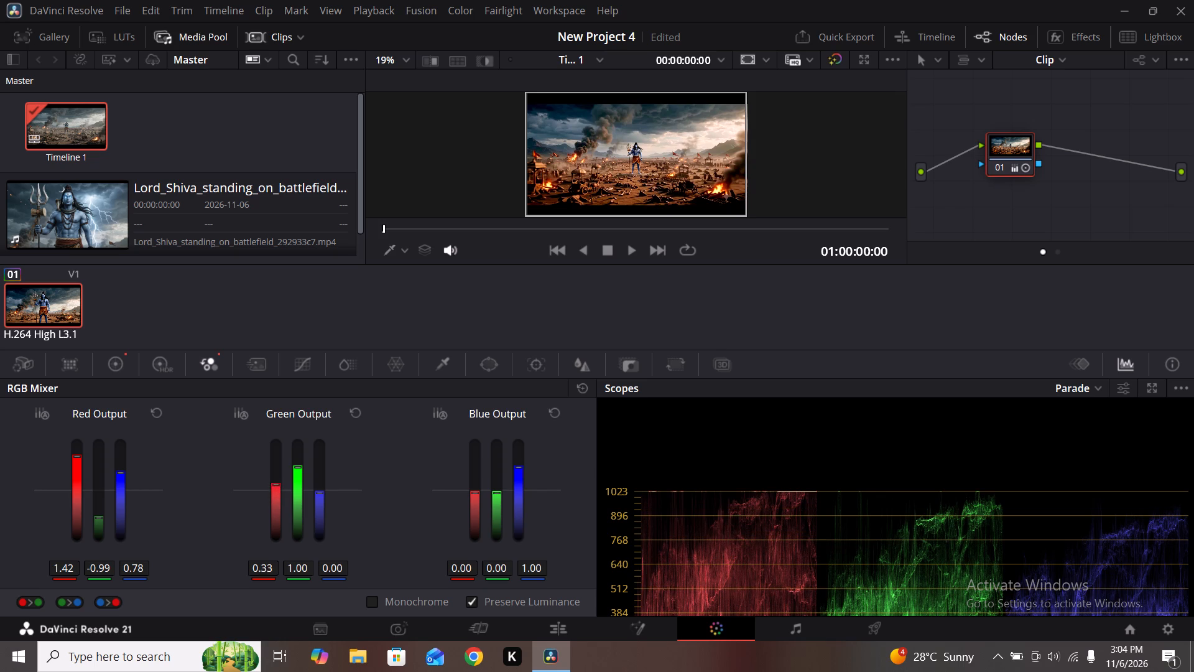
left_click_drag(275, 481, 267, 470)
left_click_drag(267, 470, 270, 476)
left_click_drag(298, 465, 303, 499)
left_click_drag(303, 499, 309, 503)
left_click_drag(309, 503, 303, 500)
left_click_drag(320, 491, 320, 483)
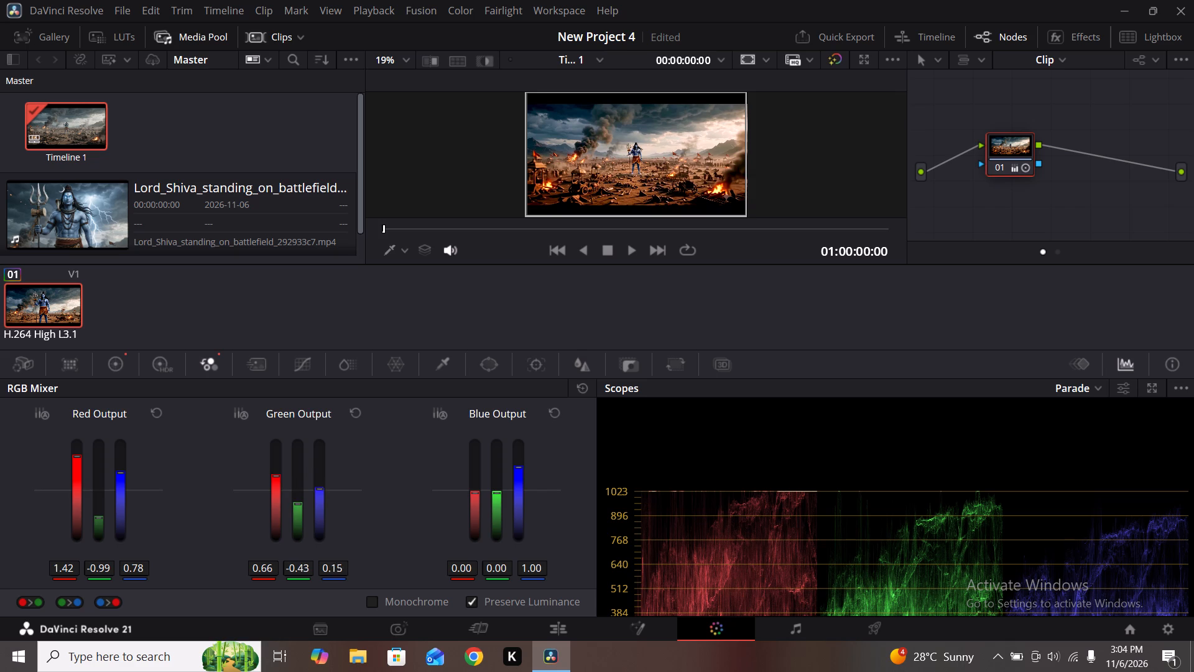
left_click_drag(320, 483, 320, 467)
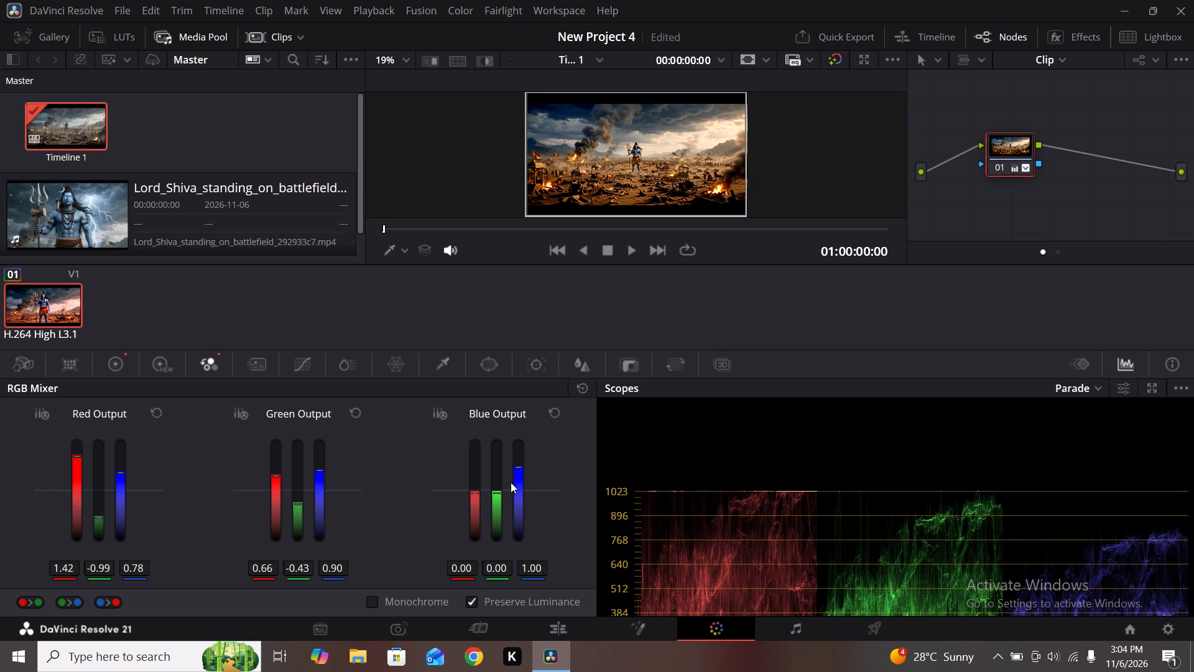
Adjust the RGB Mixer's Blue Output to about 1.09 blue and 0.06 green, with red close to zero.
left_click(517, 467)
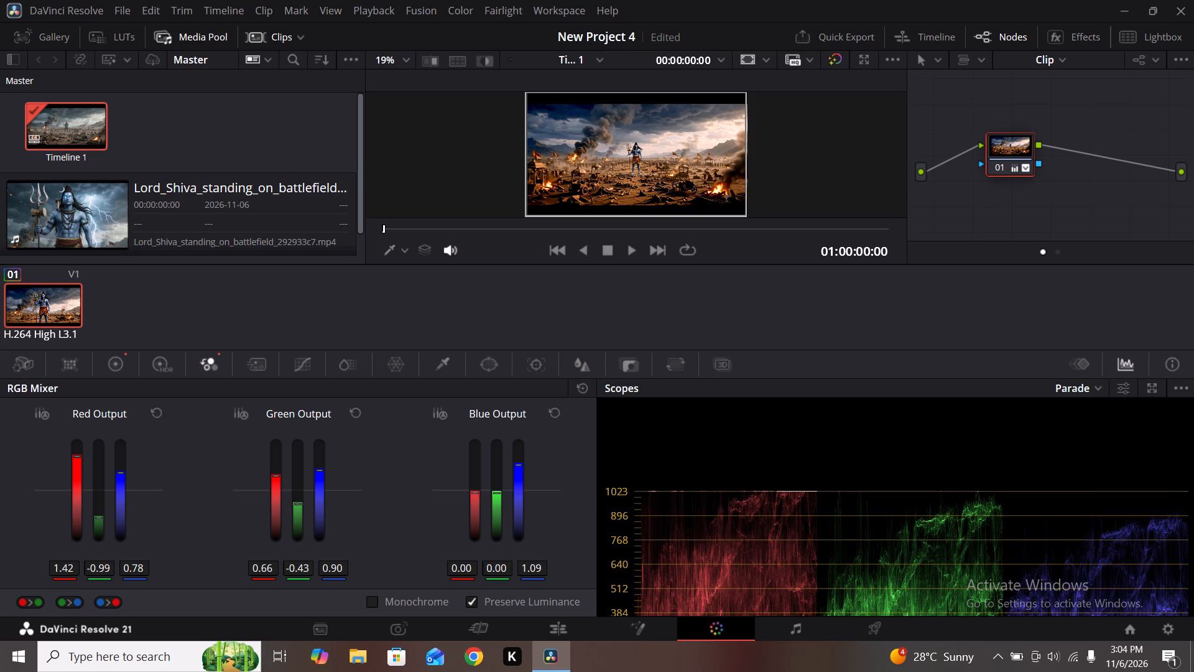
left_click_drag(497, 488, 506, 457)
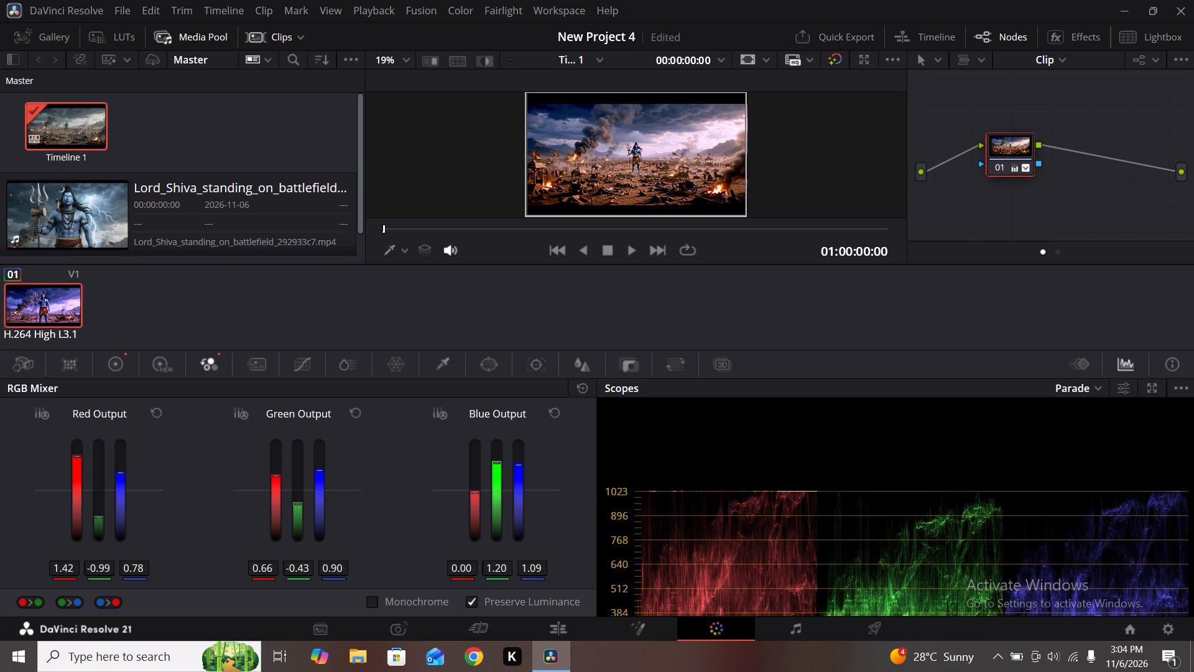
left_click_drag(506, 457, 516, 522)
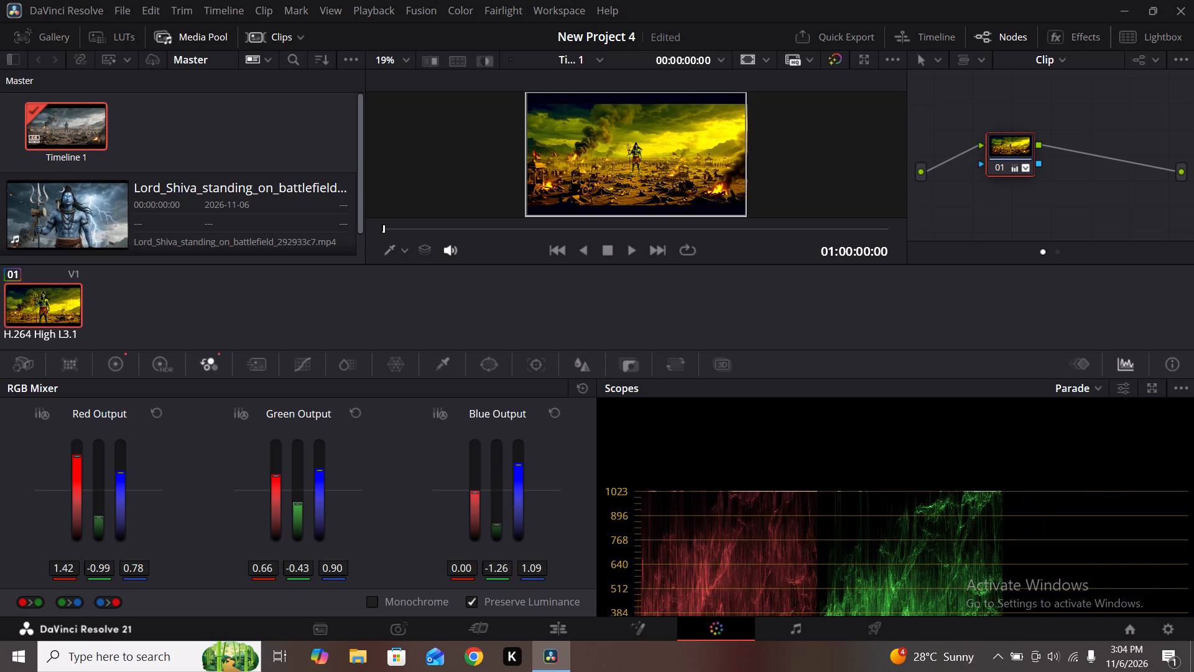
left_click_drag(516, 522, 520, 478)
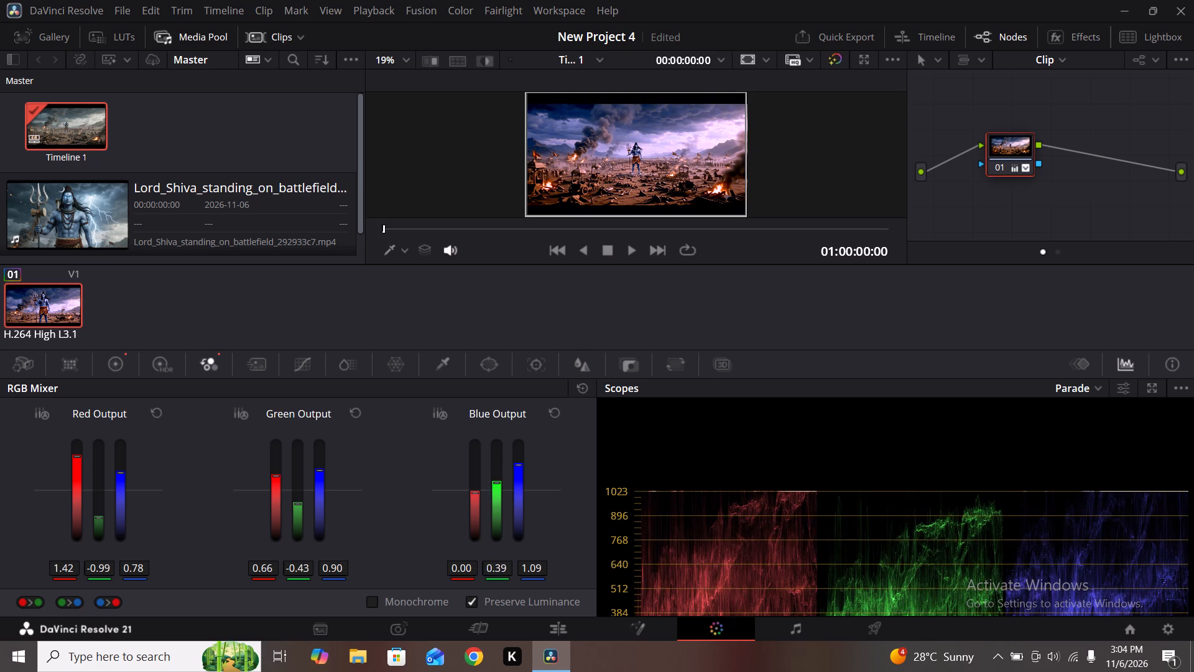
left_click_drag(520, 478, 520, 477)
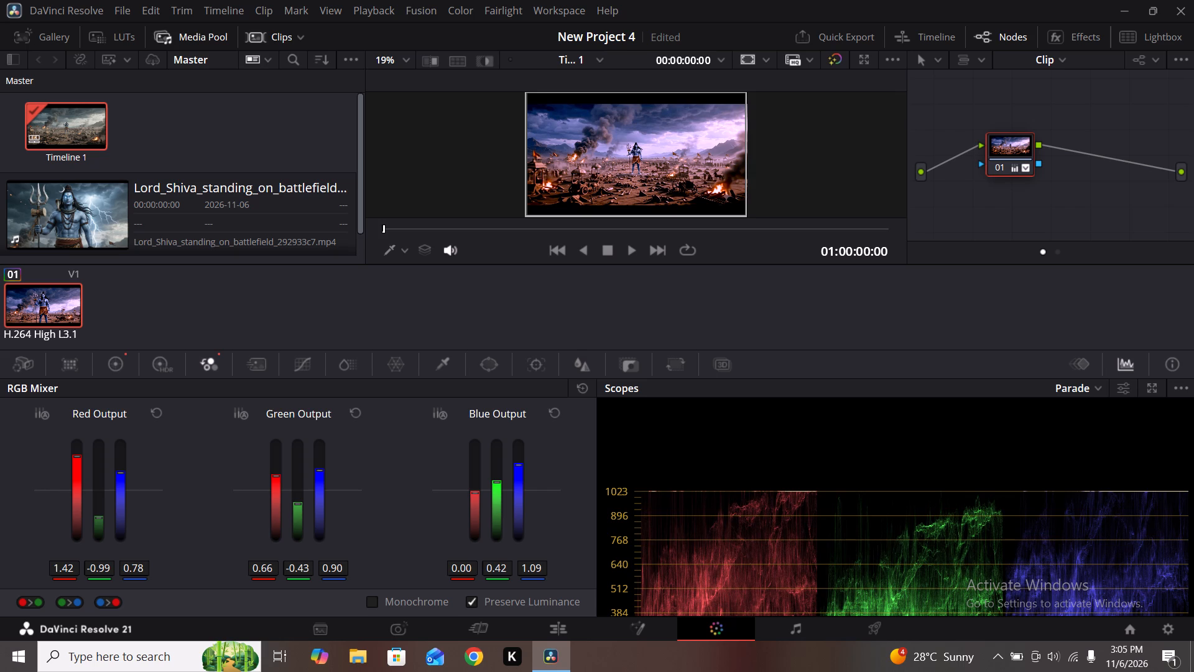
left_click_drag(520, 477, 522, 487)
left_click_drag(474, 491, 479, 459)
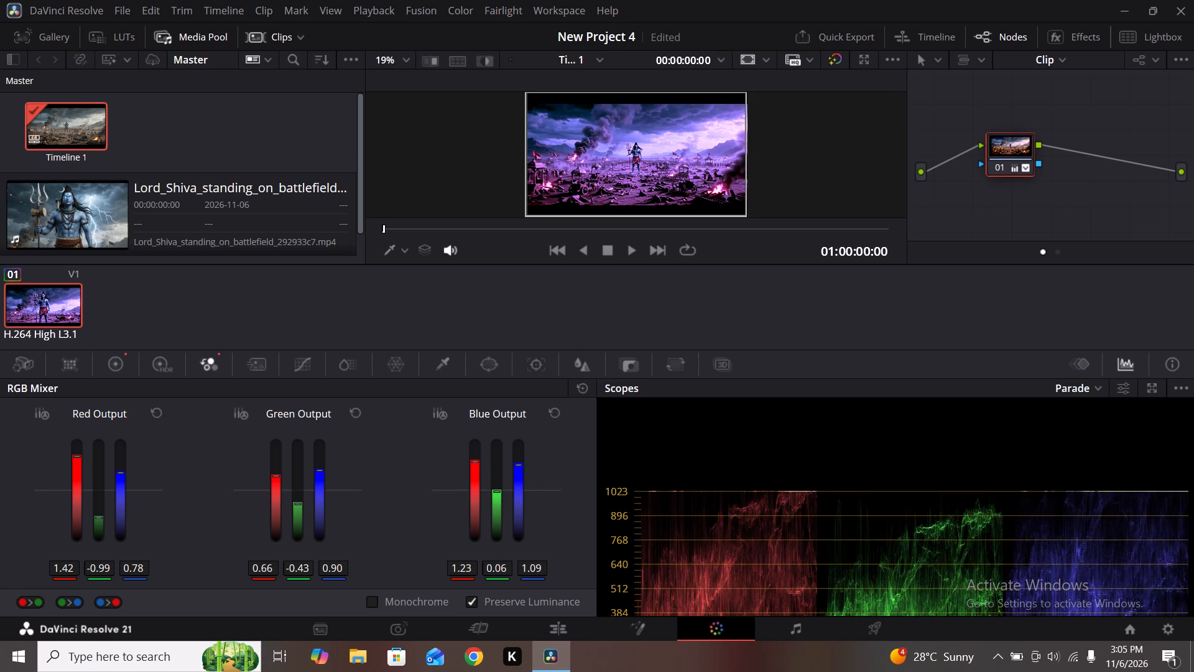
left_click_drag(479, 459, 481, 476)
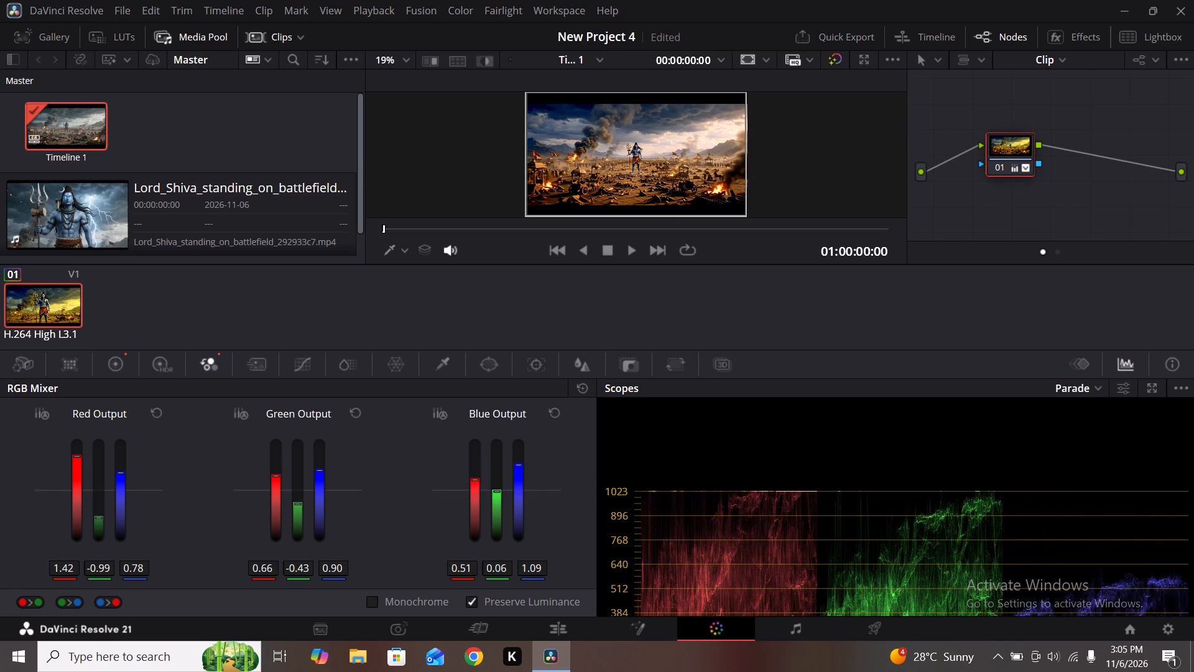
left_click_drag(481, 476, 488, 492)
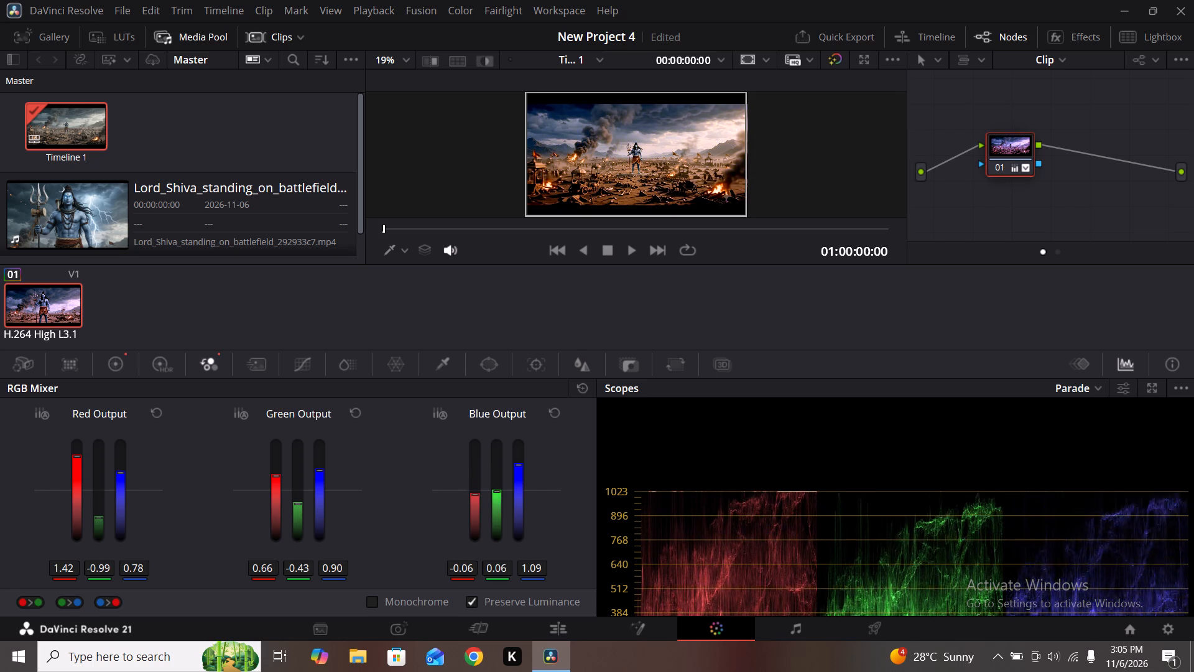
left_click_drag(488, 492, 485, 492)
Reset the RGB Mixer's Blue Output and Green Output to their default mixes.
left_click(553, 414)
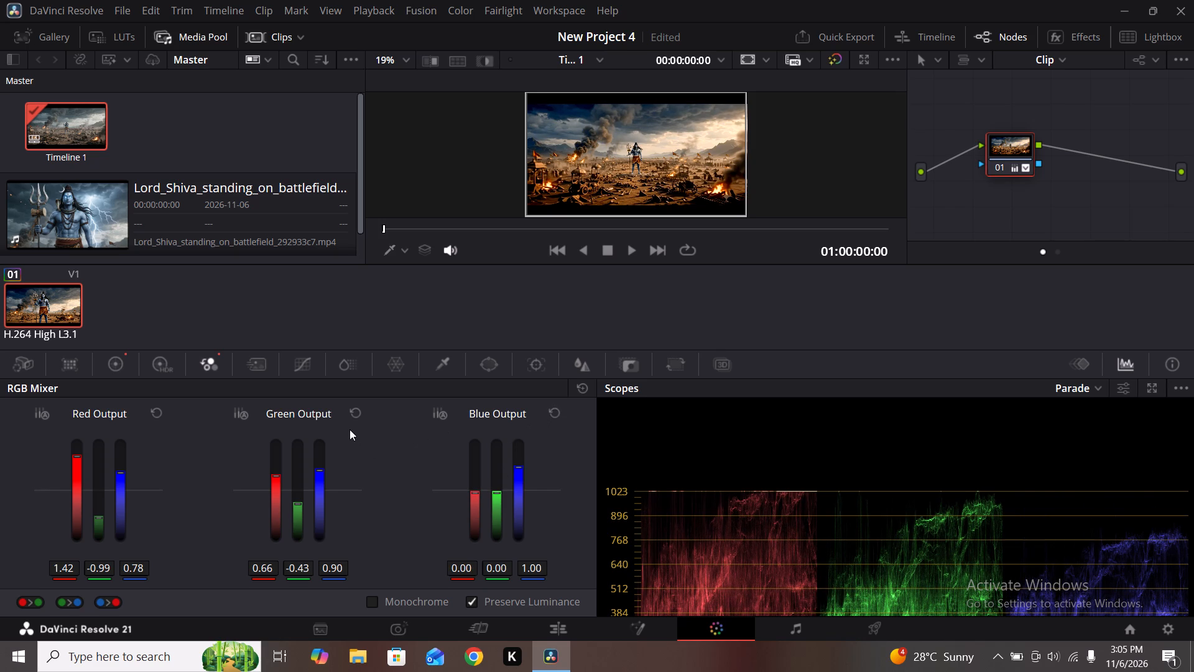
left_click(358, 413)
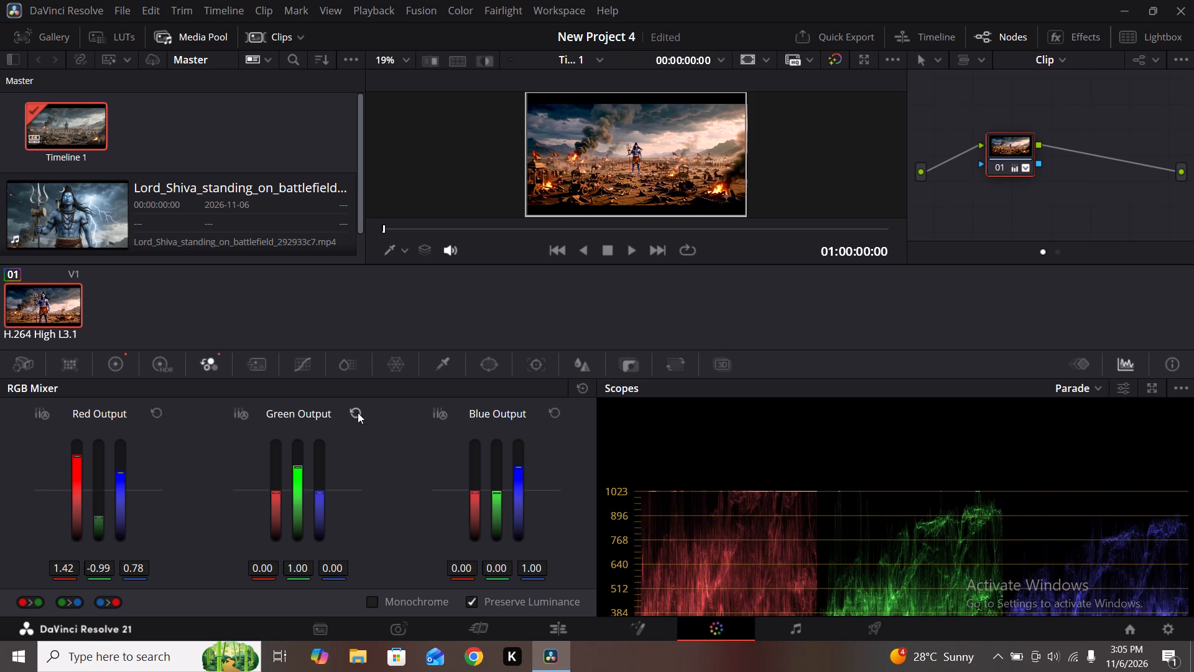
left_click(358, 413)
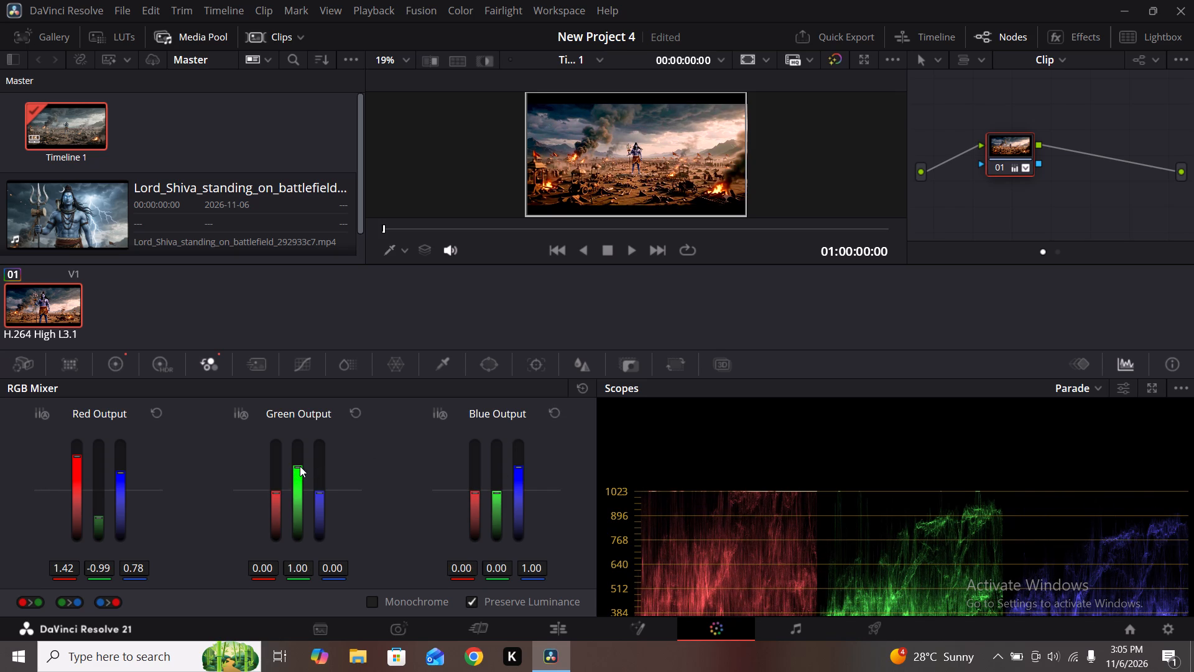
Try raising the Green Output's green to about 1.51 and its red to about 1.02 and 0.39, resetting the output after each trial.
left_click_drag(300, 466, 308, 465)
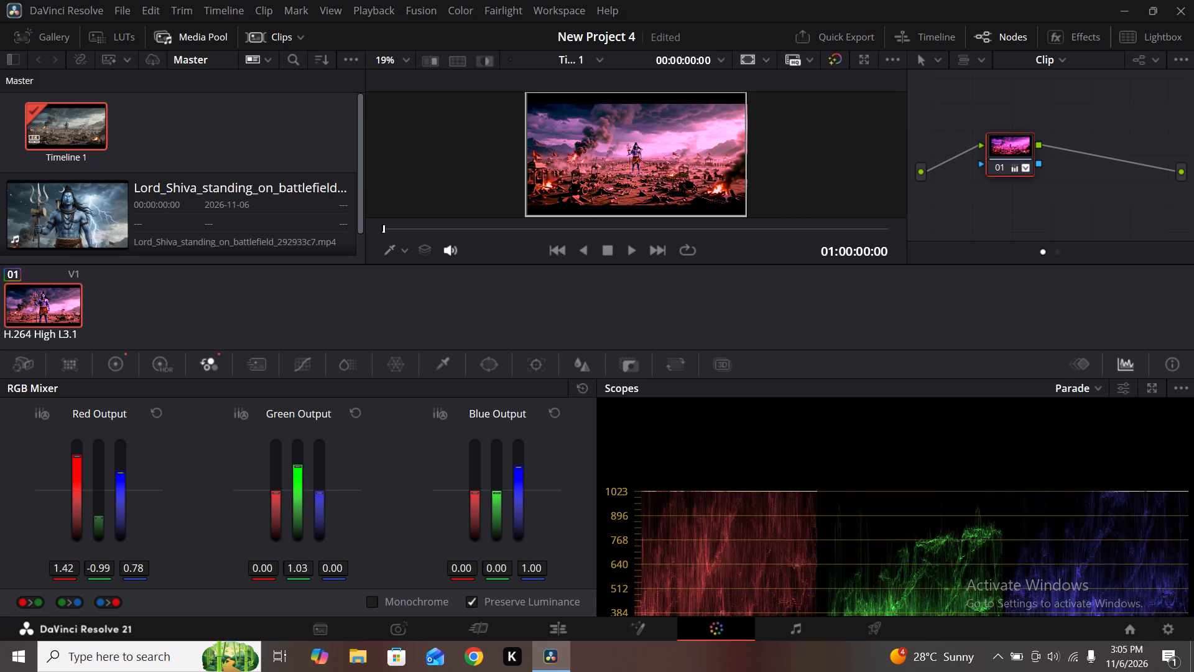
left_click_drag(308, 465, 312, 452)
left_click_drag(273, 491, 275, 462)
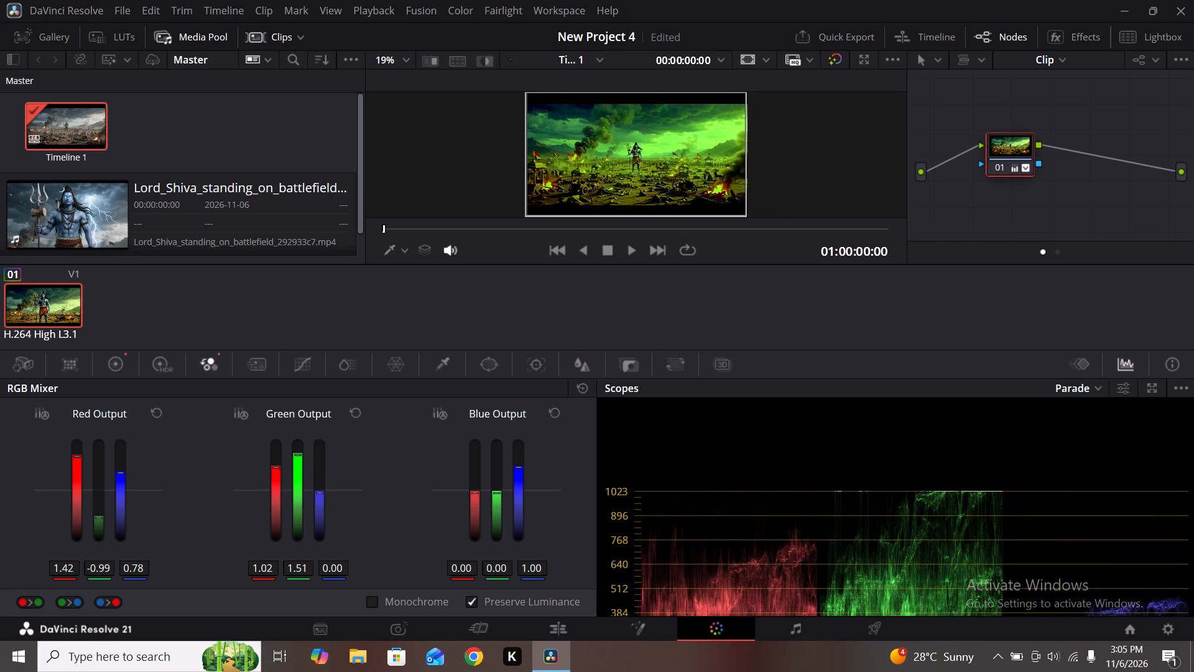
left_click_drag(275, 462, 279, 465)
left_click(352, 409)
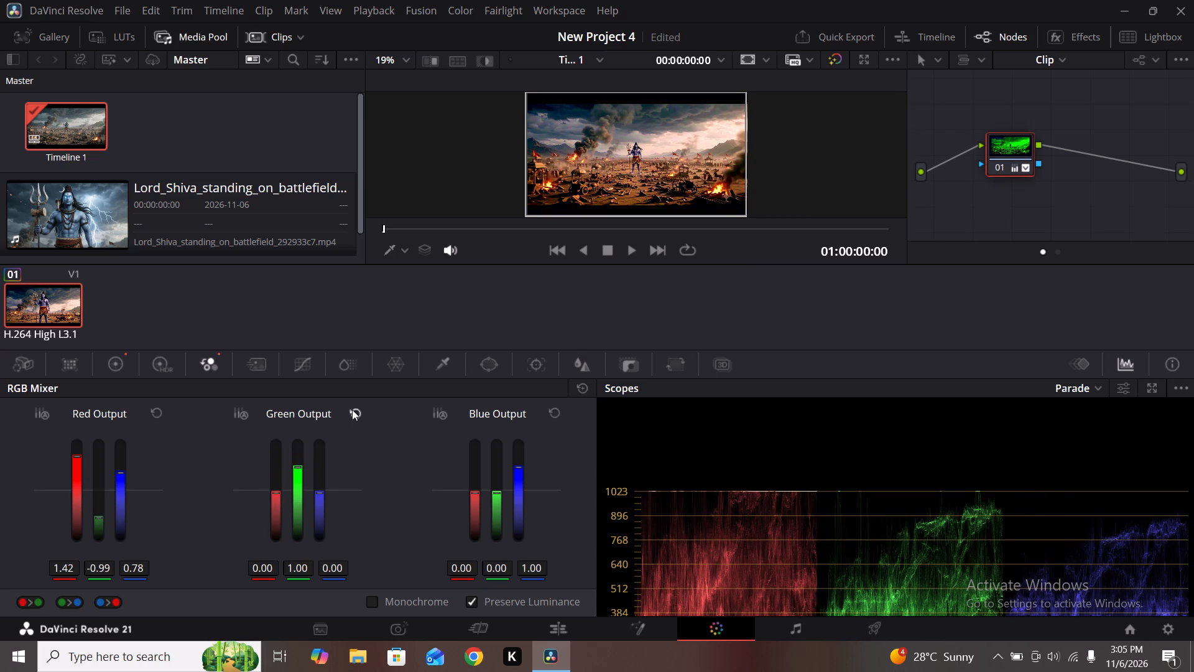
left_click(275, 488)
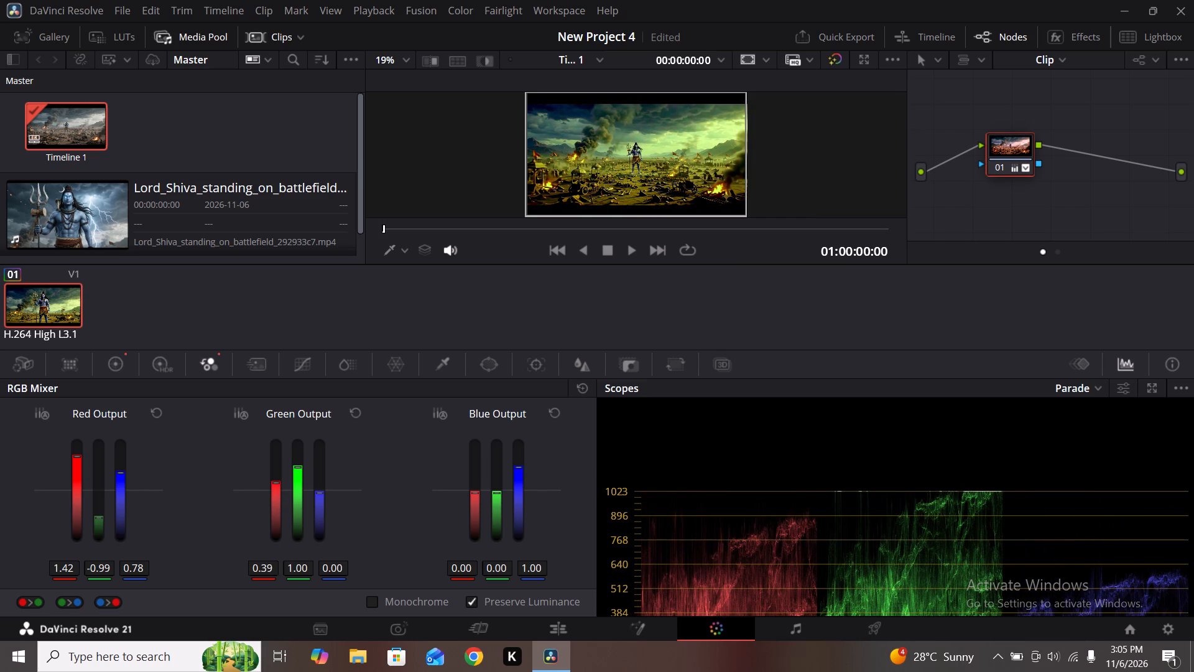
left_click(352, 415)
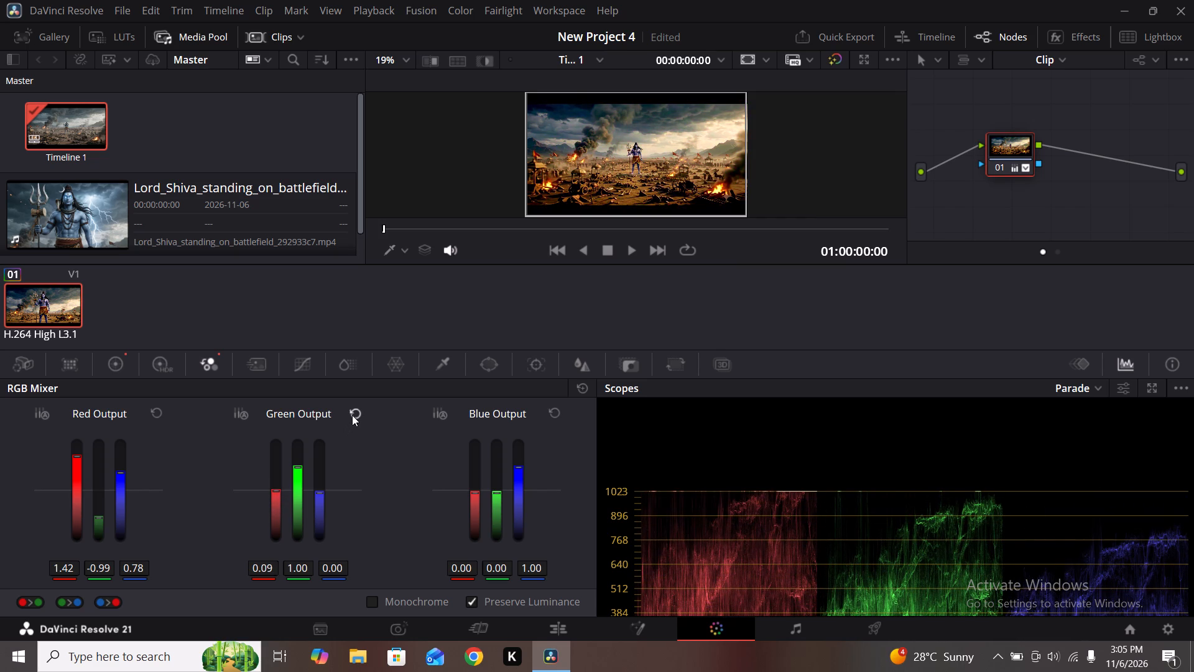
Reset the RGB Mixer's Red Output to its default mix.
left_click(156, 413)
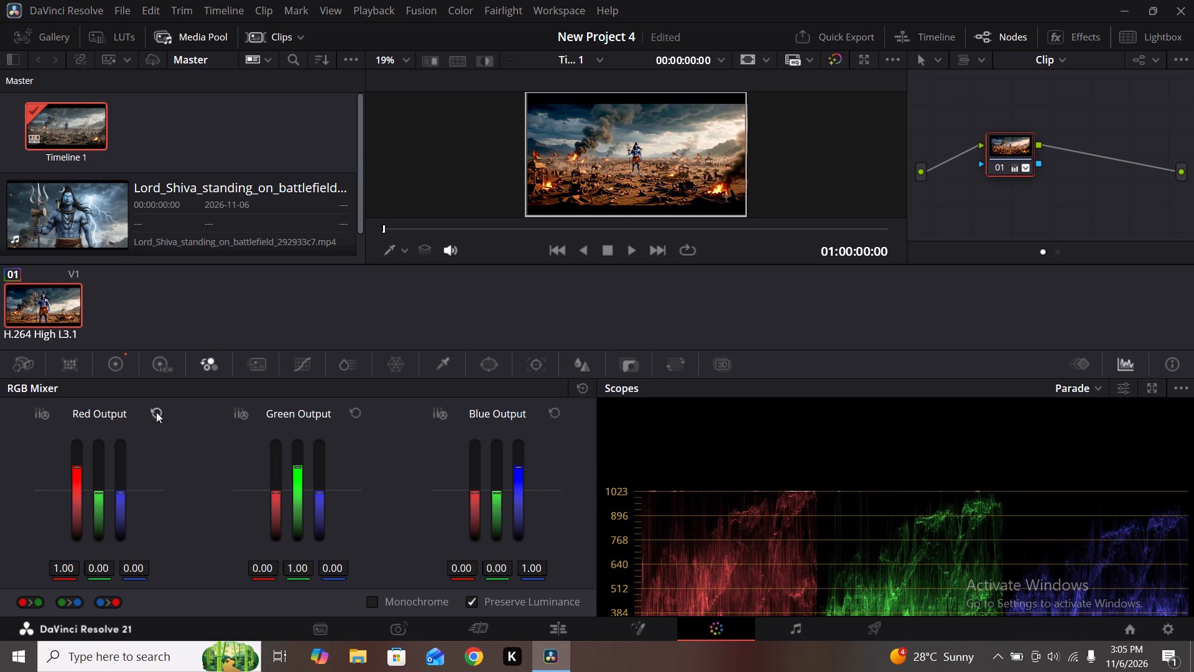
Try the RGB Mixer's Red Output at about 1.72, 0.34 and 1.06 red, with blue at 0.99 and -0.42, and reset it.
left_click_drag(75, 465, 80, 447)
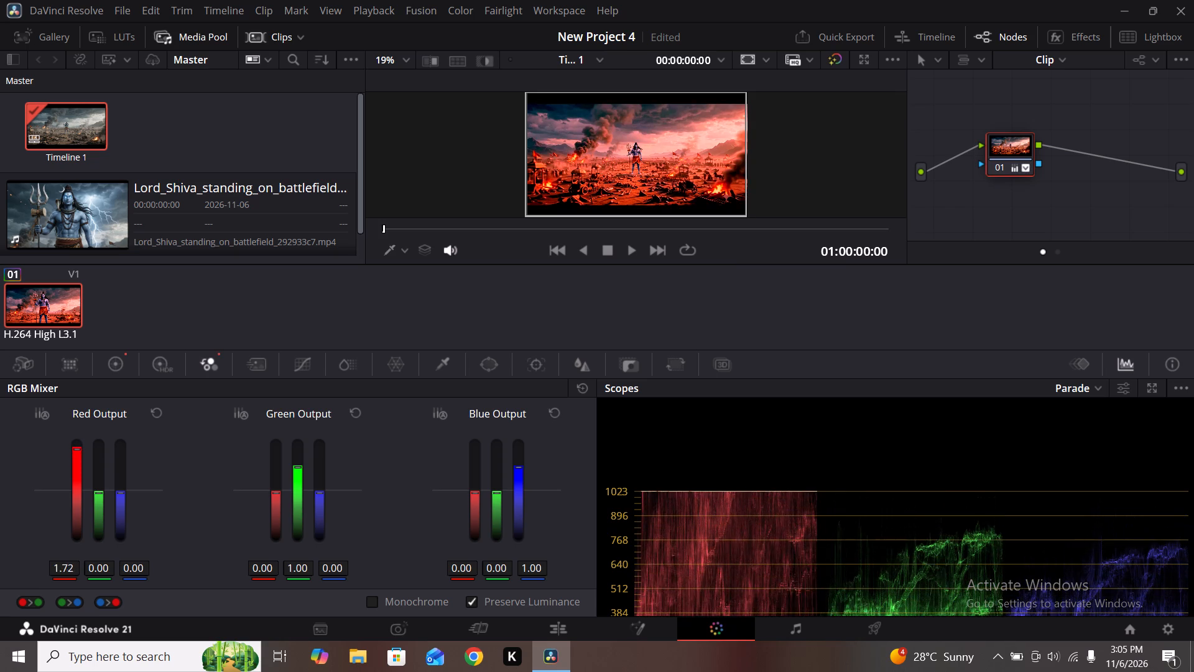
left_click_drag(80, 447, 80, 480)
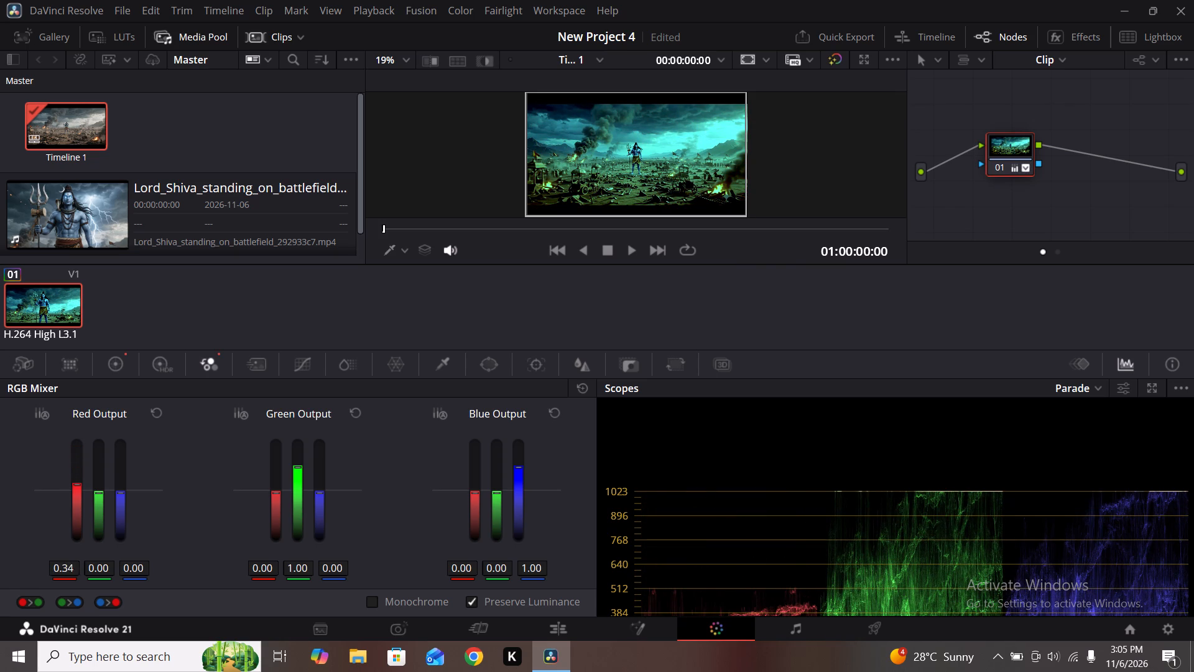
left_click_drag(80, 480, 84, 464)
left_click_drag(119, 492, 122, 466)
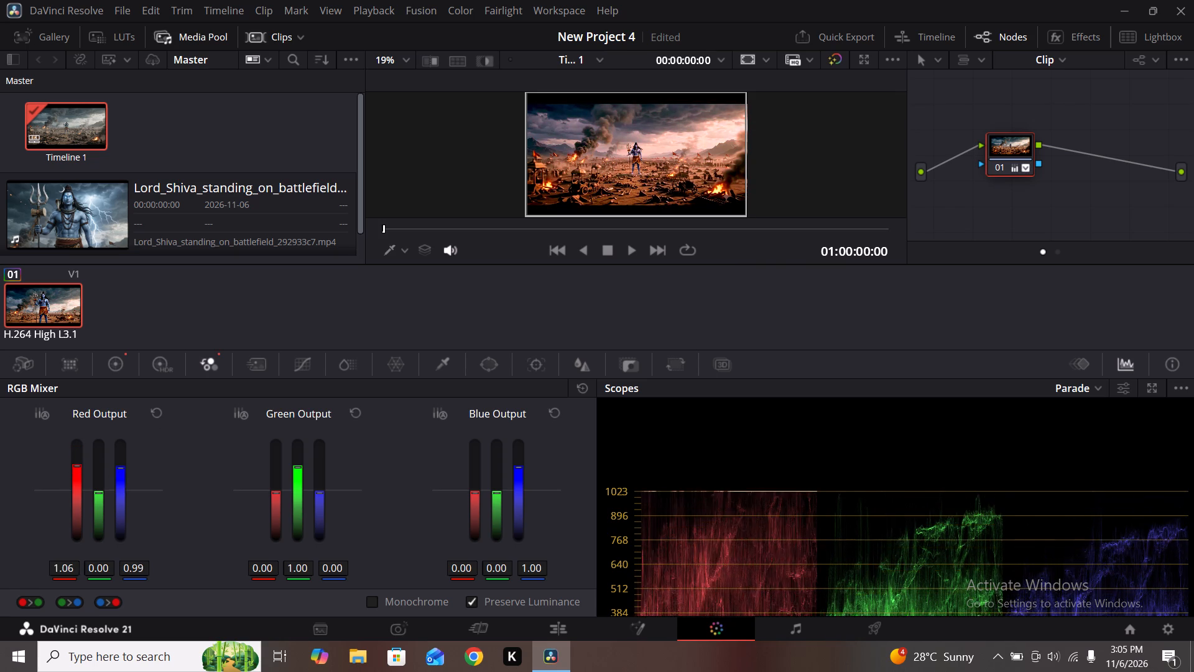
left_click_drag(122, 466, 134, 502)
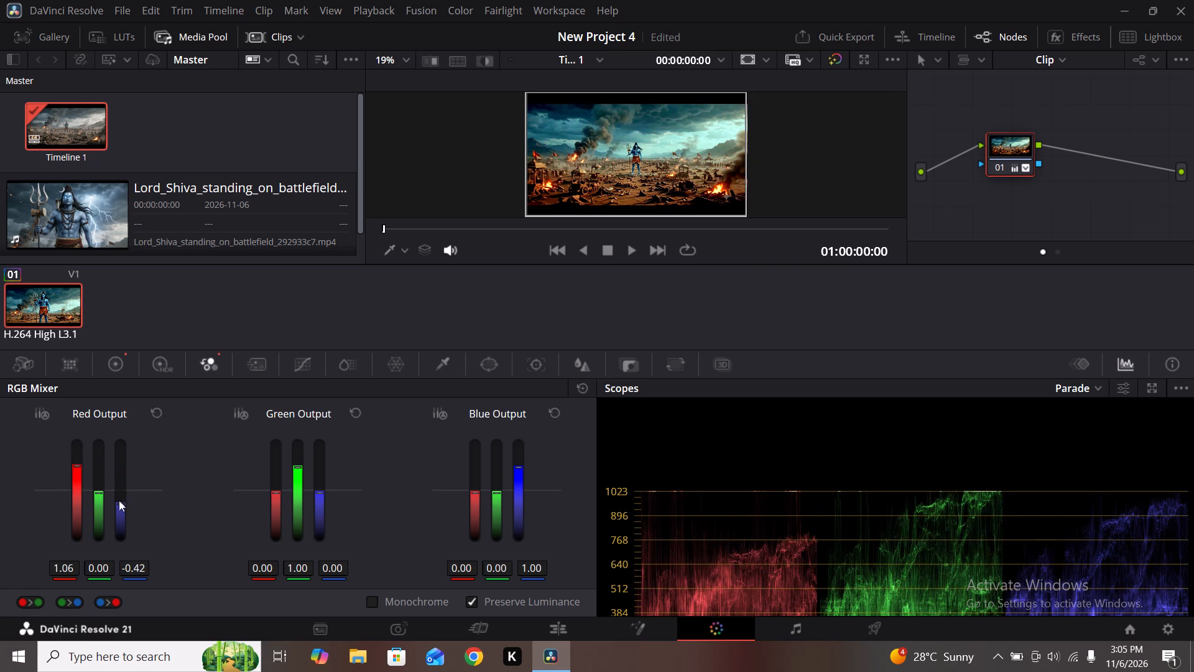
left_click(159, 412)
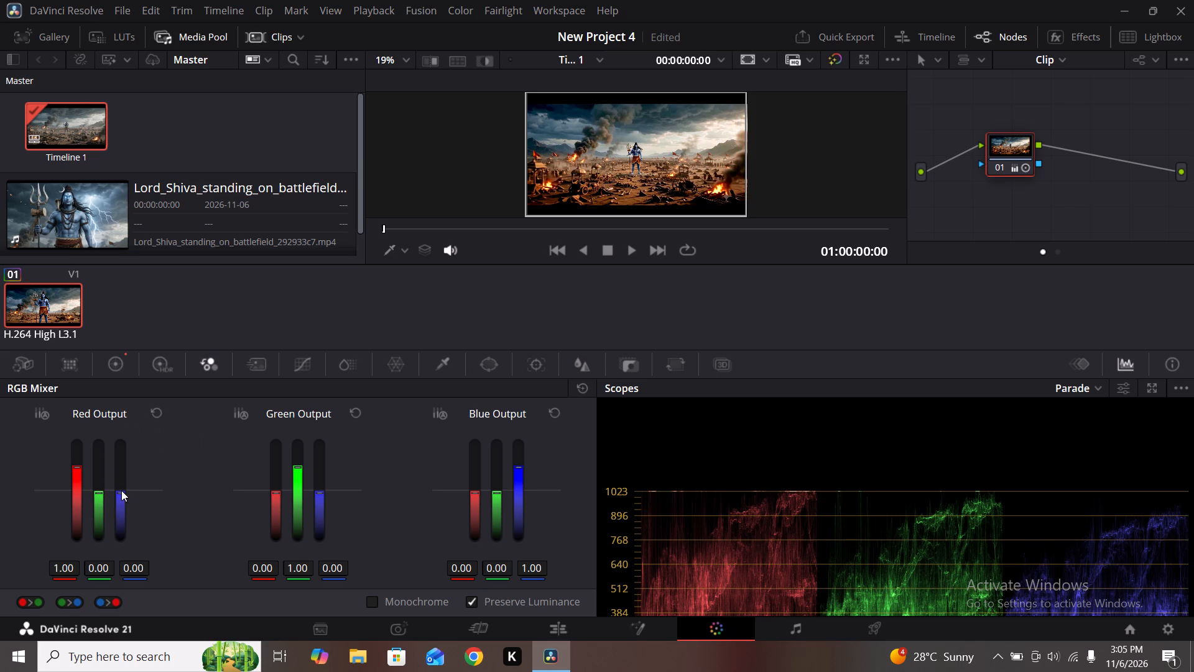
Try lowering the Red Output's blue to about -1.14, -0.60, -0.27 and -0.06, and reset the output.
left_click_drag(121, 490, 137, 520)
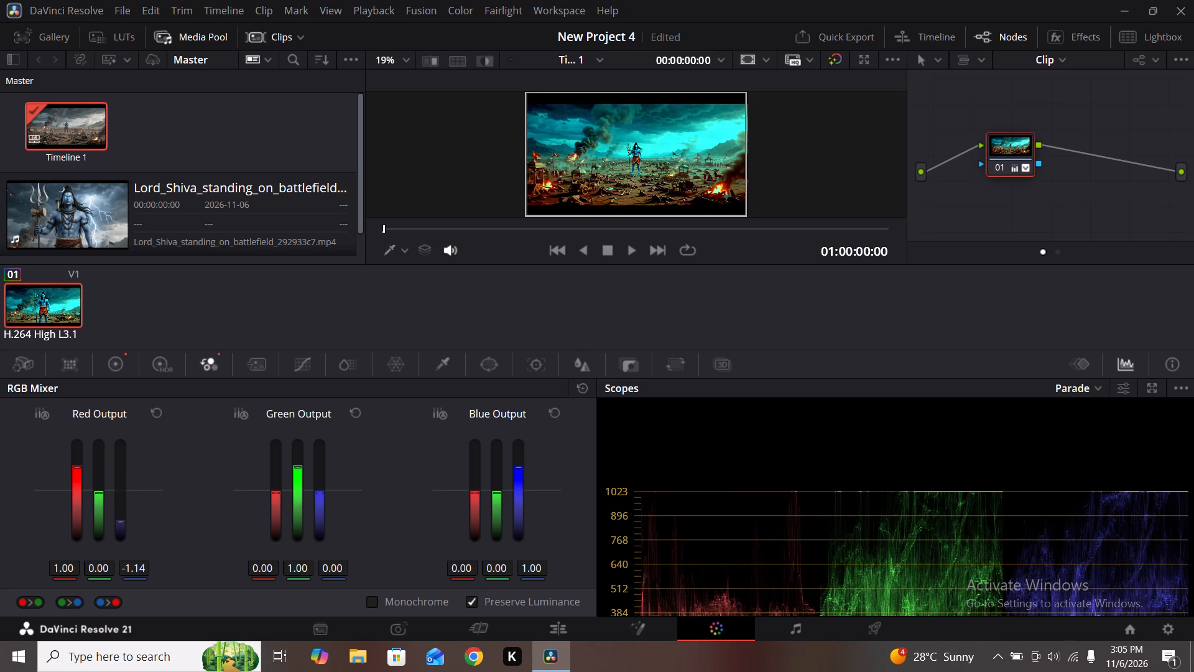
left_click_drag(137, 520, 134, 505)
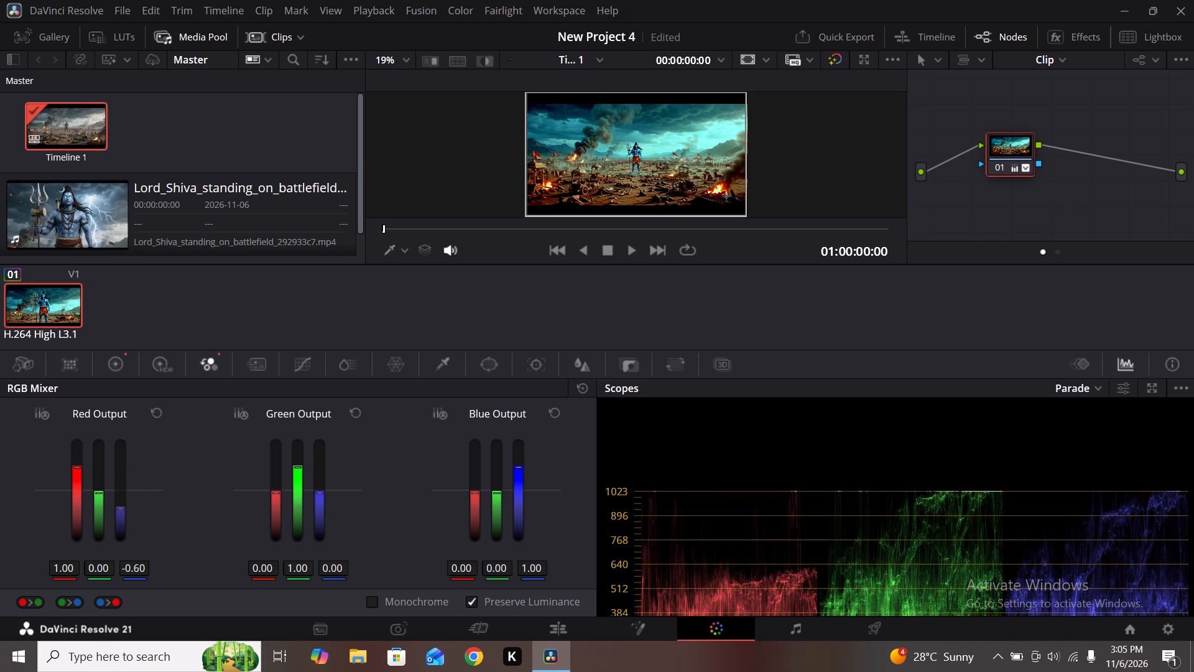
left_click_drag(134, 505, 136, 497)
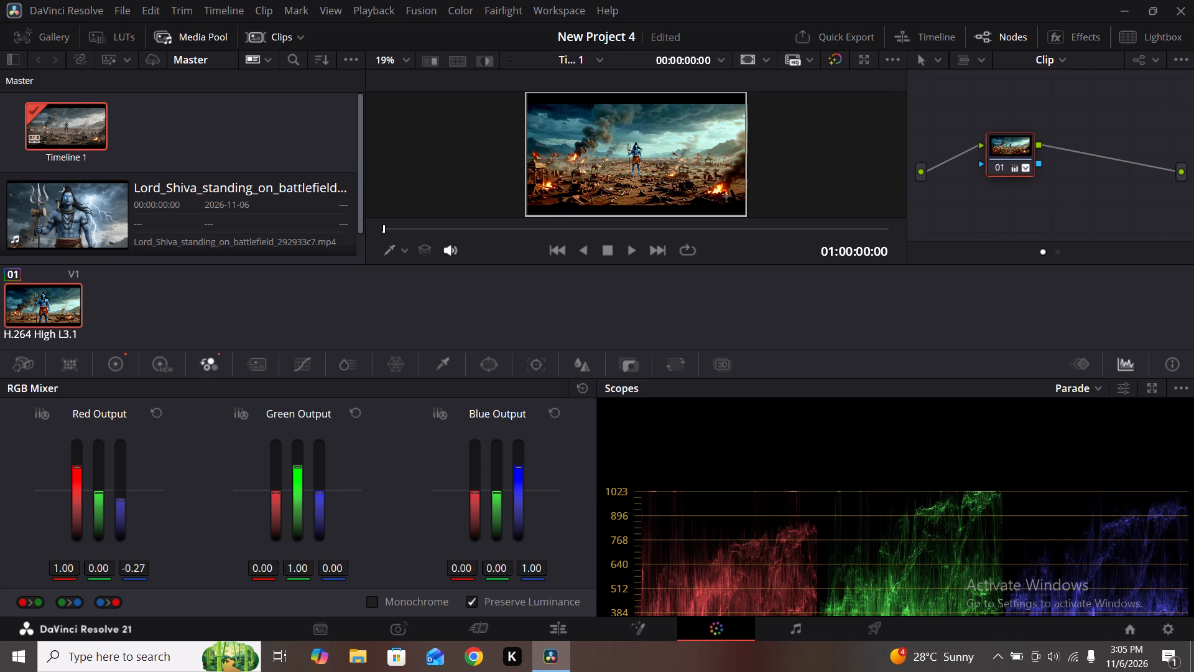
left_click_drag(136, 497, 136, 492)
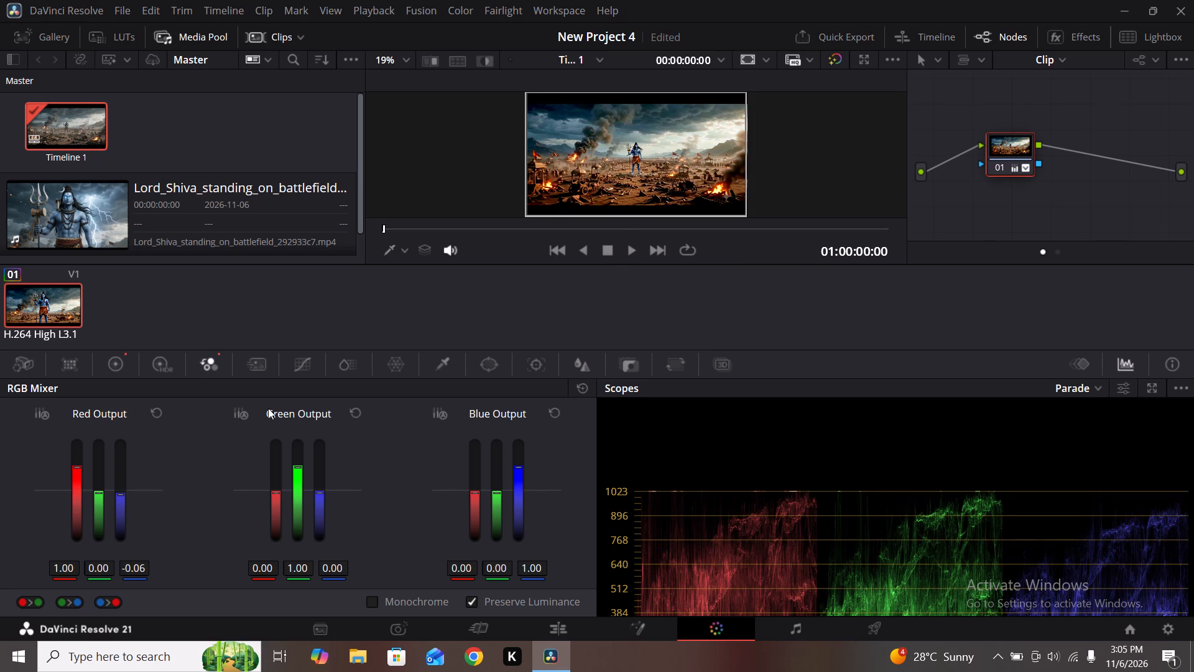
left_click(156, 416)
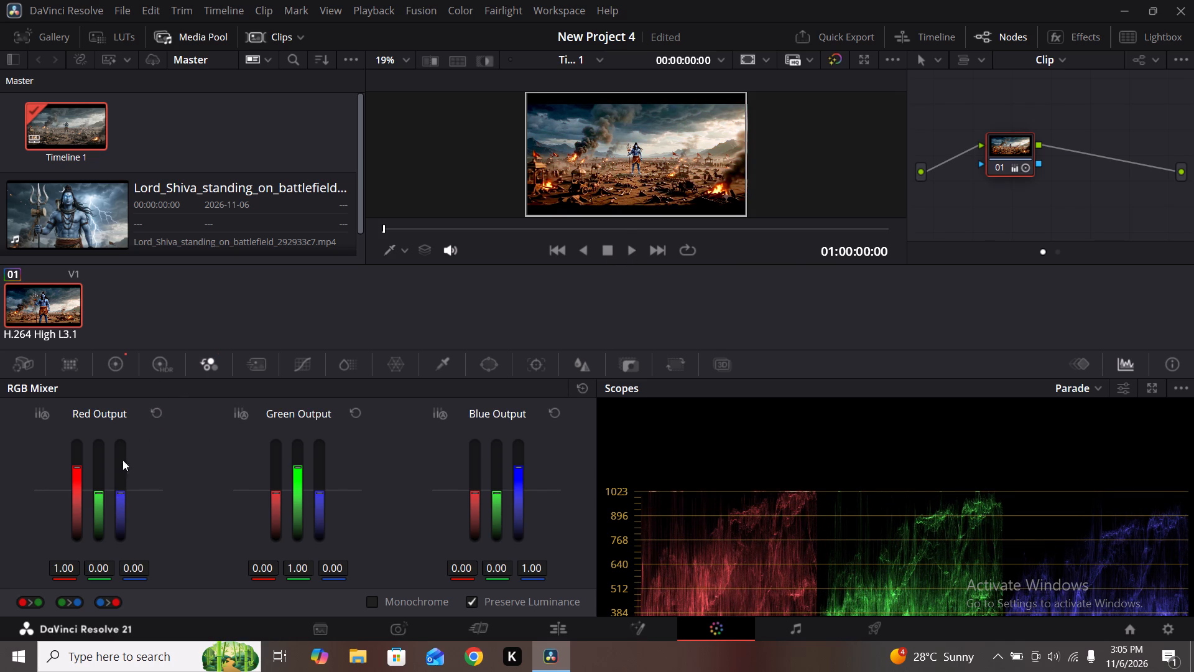
Lower the blue contribution in the RGB Mixer's Red Output to about -0.18.
left_click(123, 493)
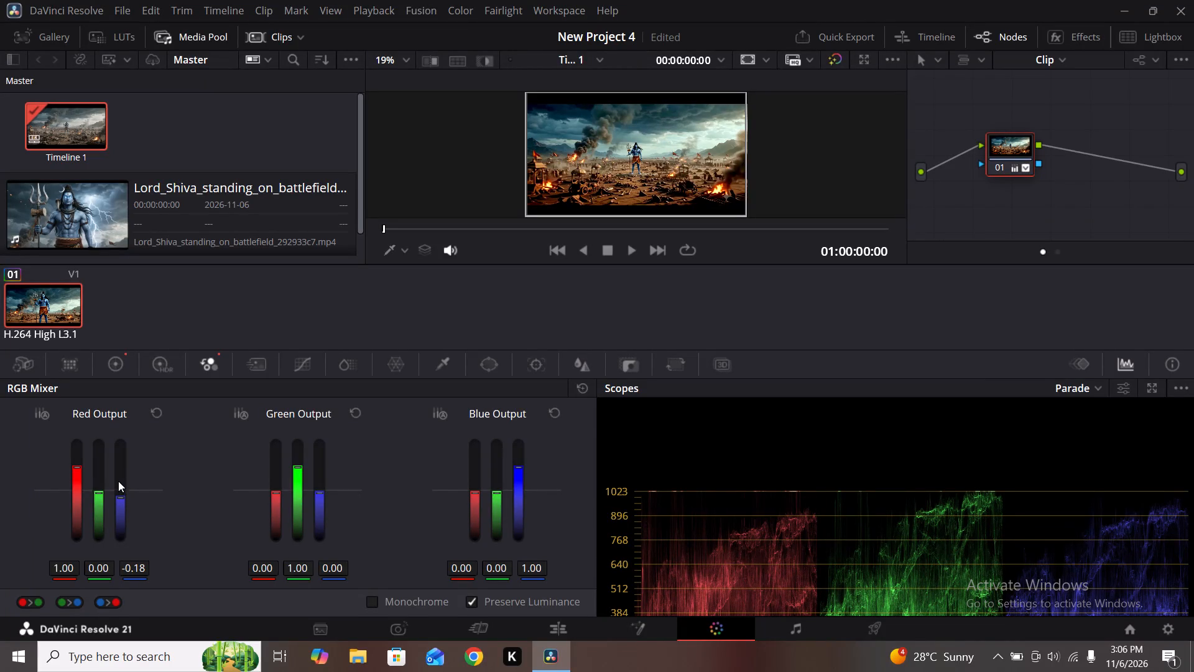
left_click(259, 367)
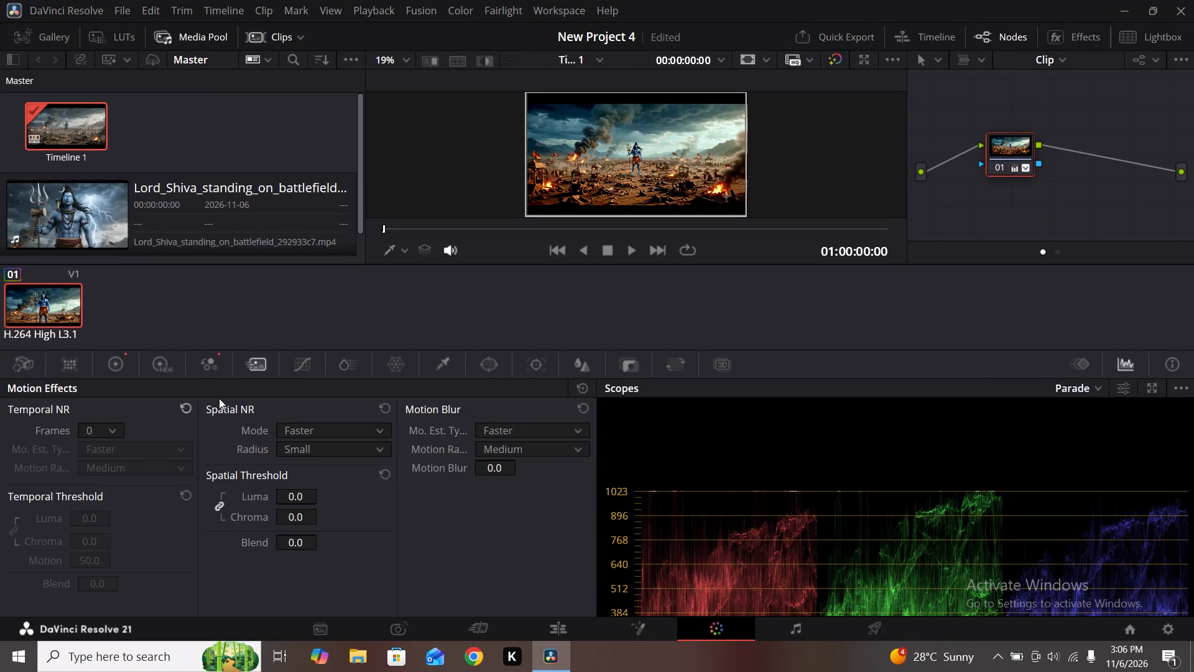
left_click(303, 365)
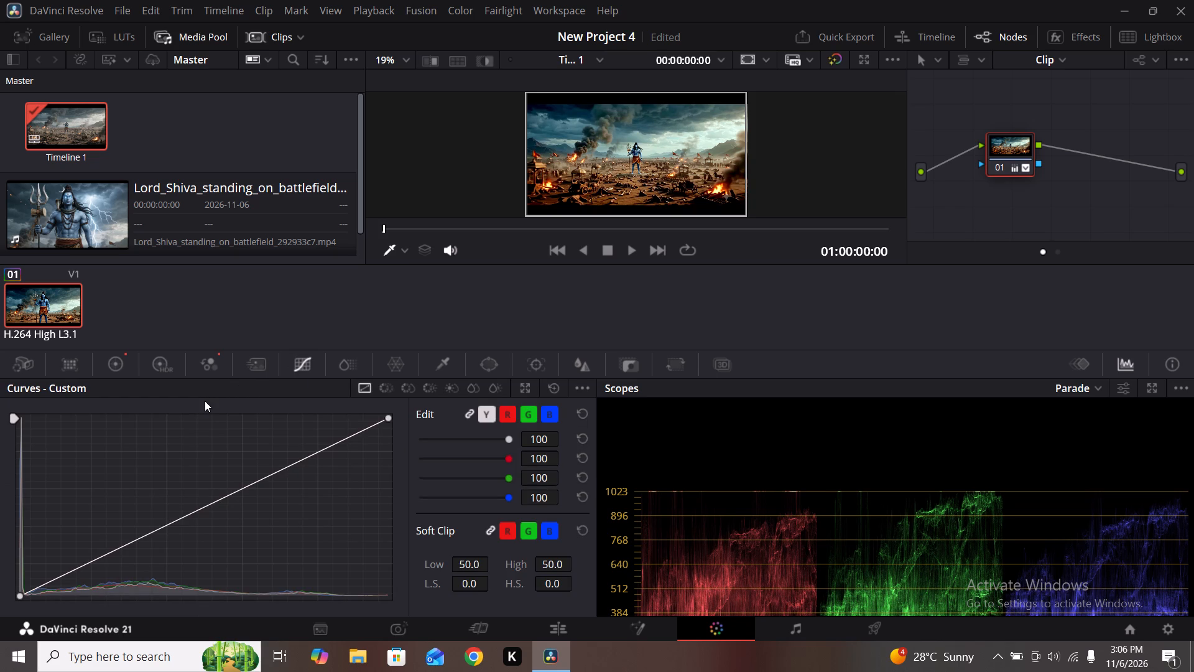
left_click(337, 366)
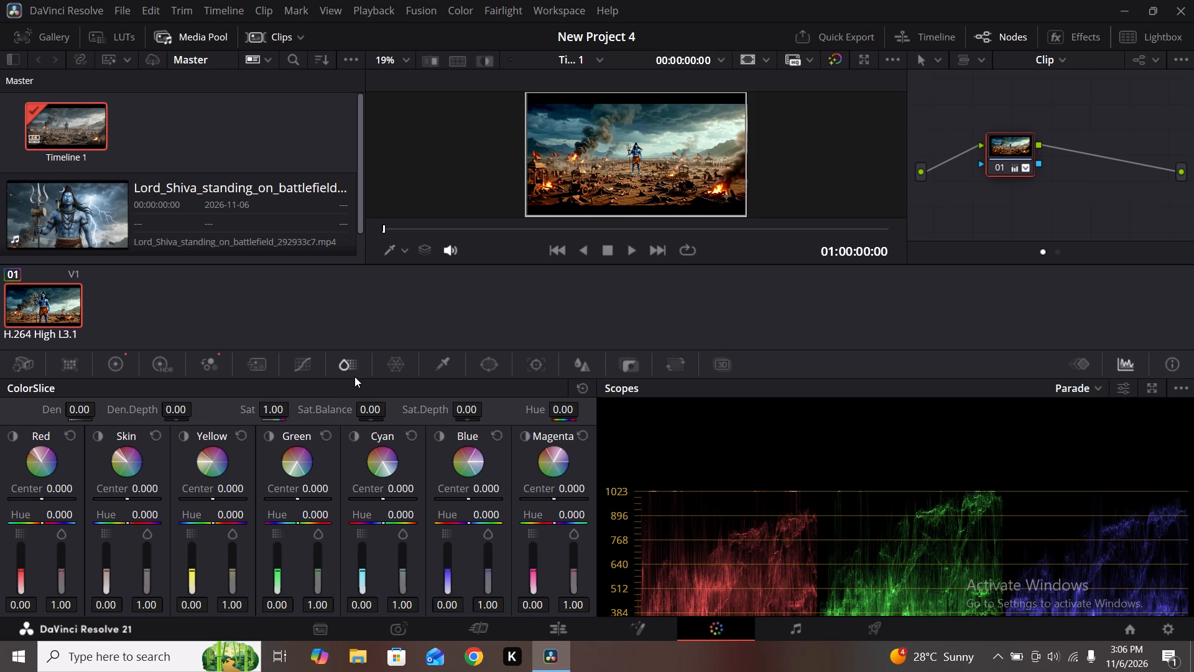
Shift the clip's near-neutral colours toward green and cyan with Chroma Warp strokes around the centre of the Color Warper's gamut.
left_click(393, 370)
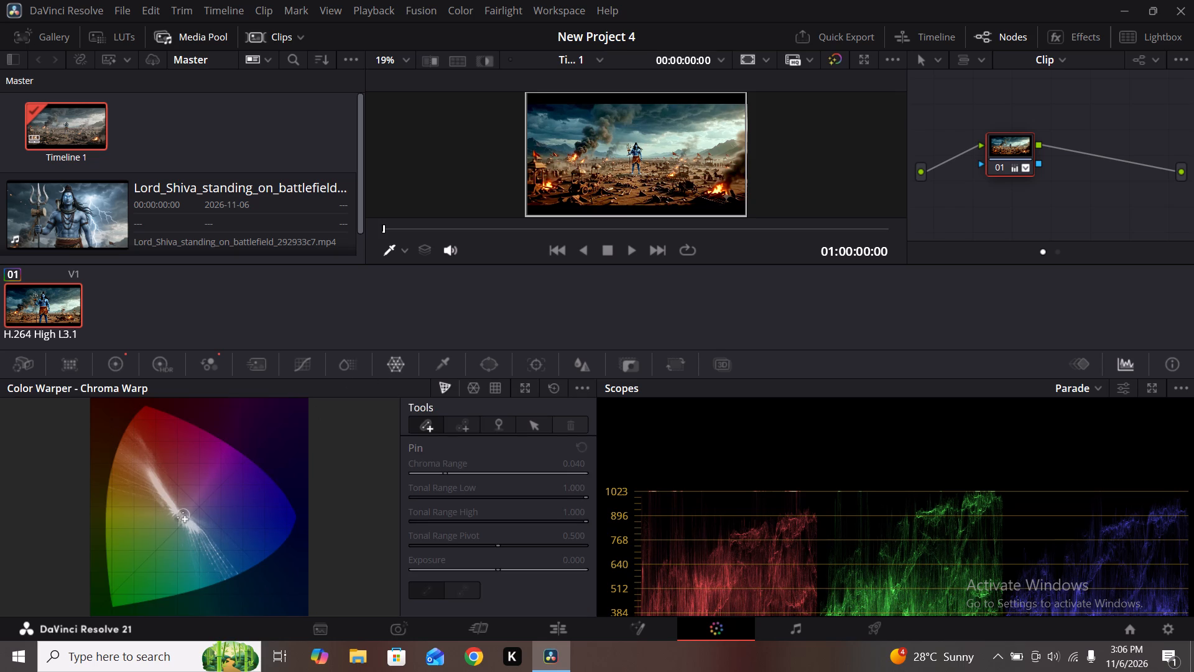
left_click_drag(189, 515, 233, 479)
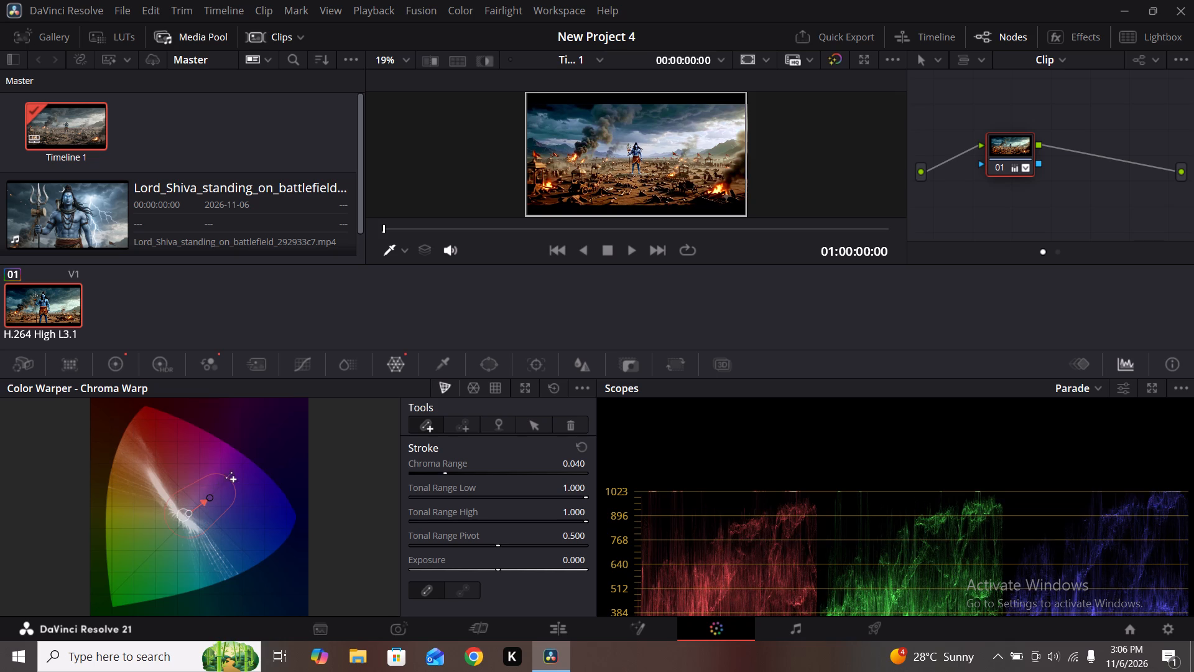
left_click_drag(233, 479, 198, 526)
left_click_drag(182, 518, 182, 521)
left_click_drag(182, 521, 170, 536)
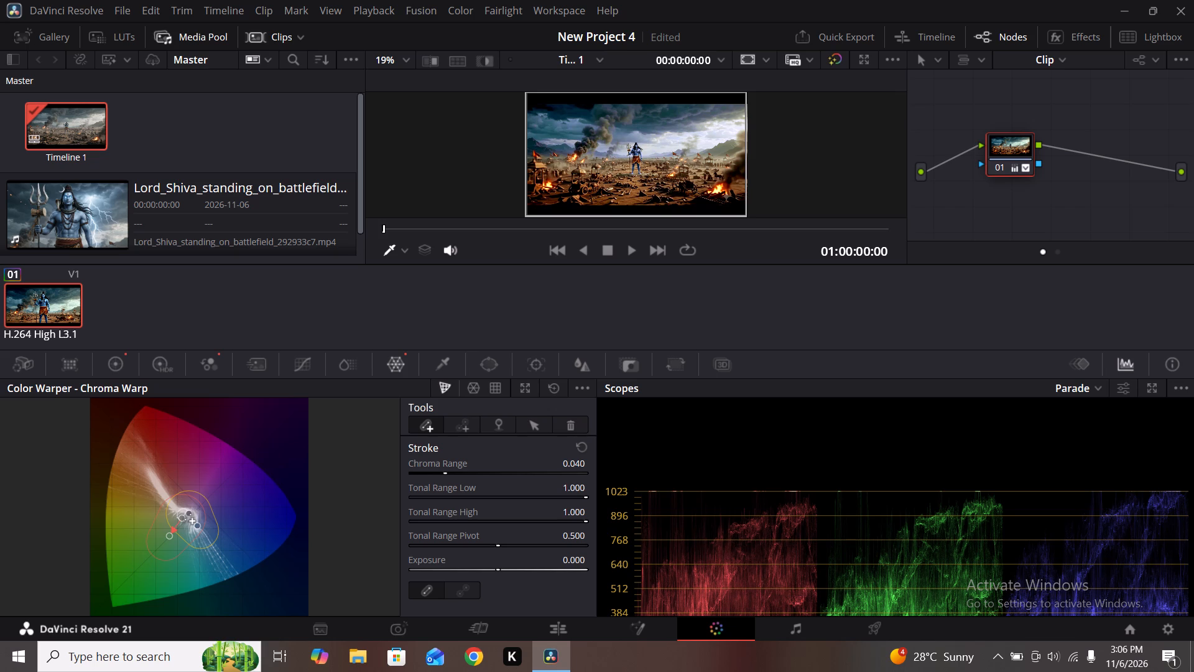
left_click_drag(180, 528, 187, 520)
left_click(188, 516)
left_click(188, 516)
left_click_drag(195, 521, 192, 539)
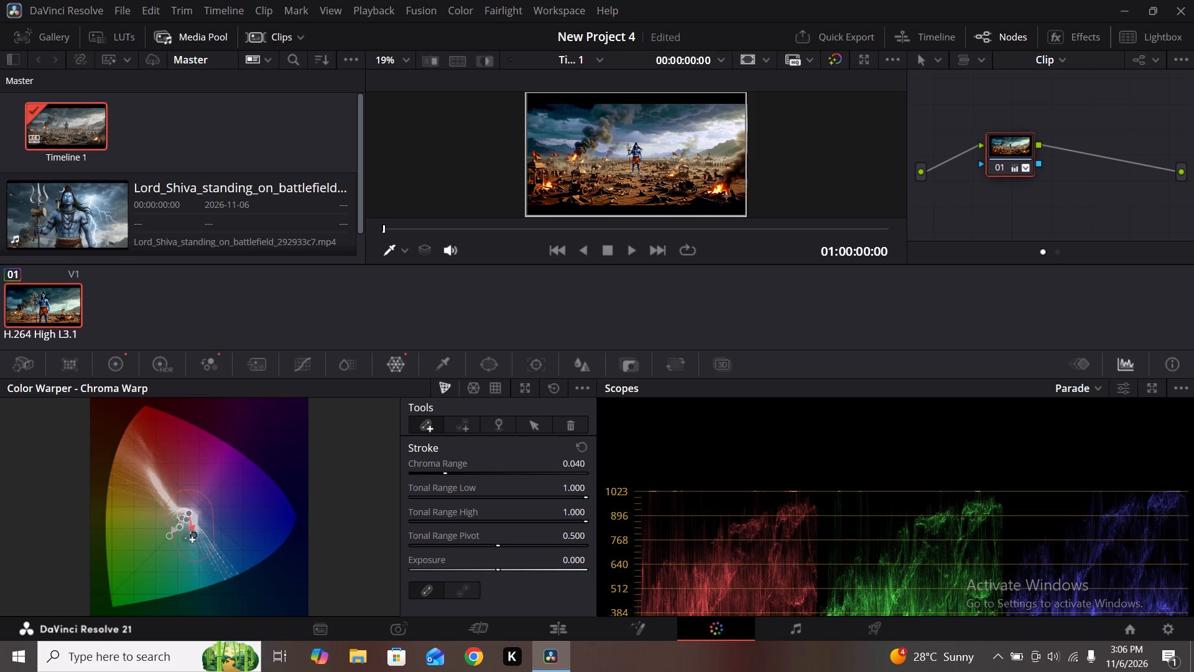
left_click_drag(192, 539, 192, 544)
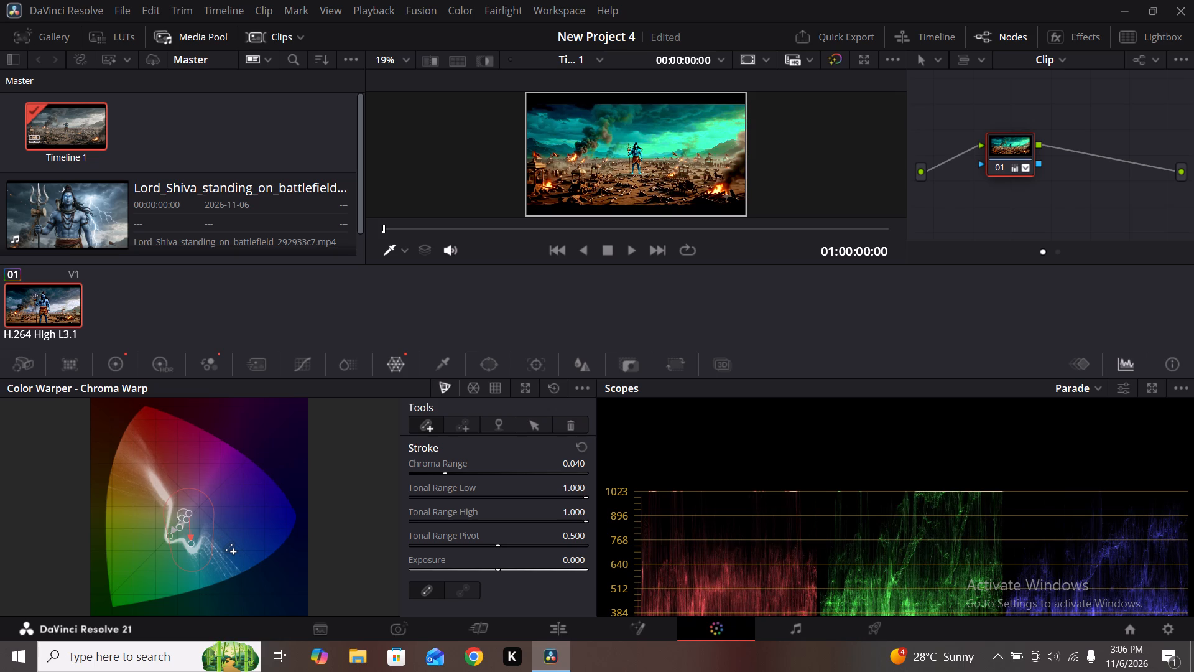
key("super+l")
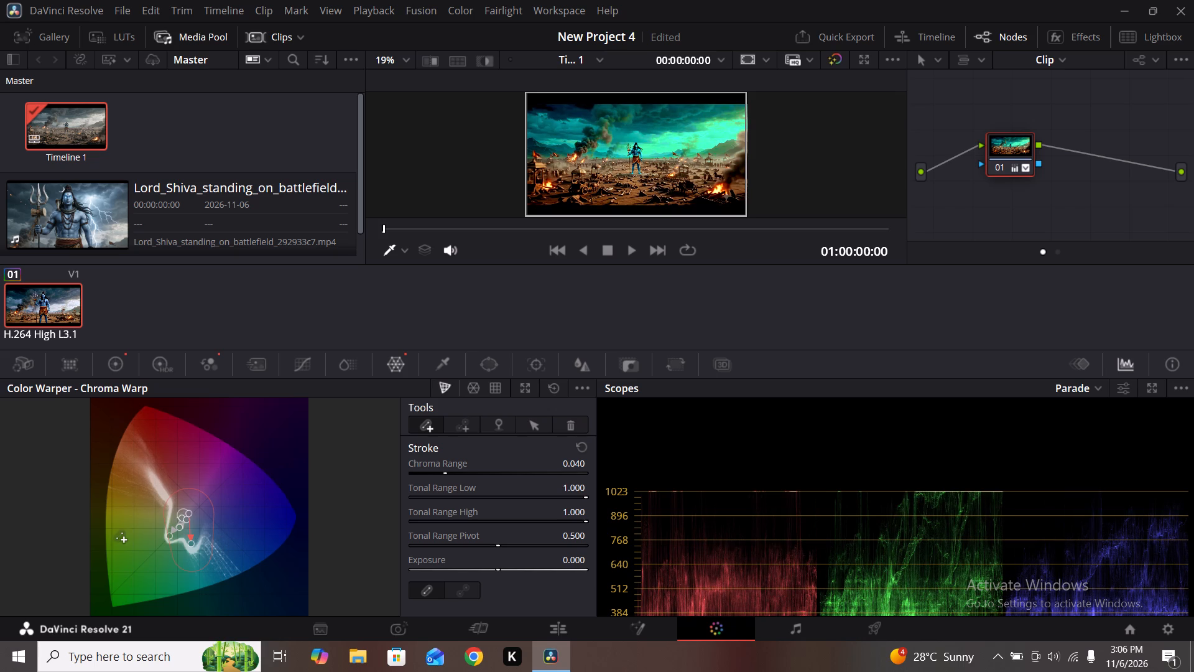